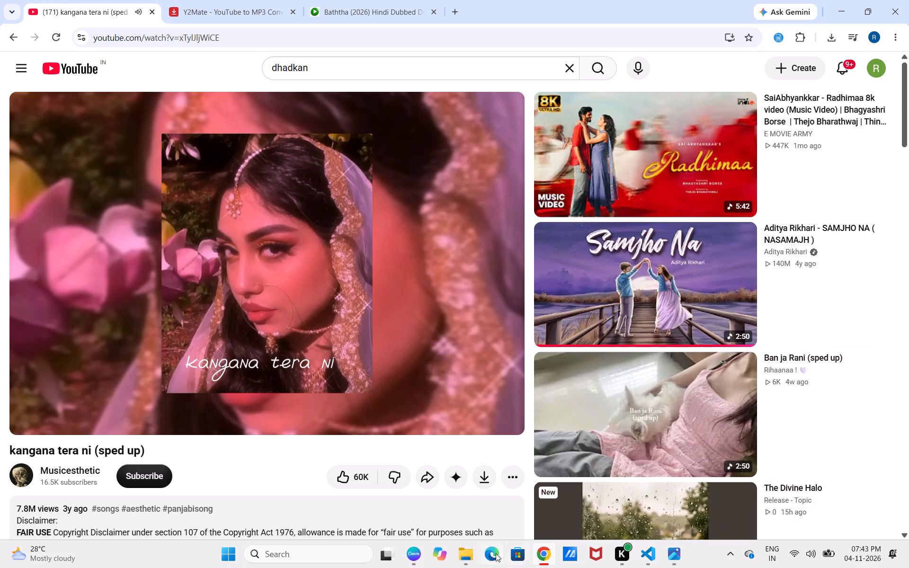
Switch to the travel poster design in Canva and dismiss the bus image's position settings.
click(417, 553)
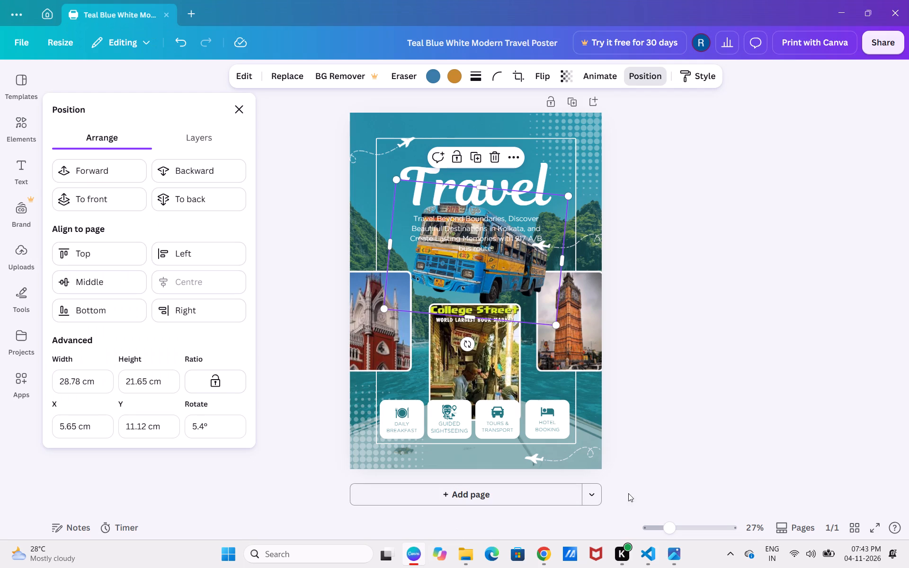
click(765, 412)
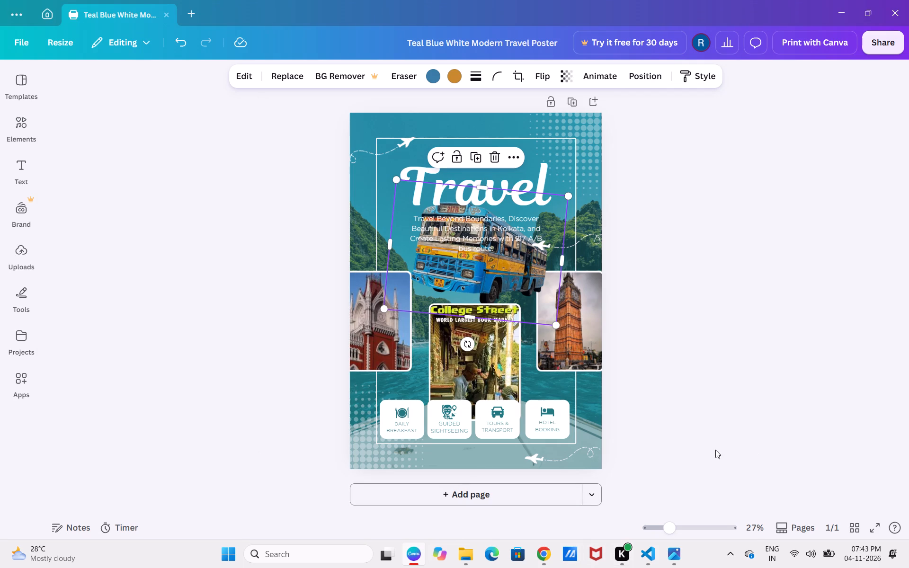
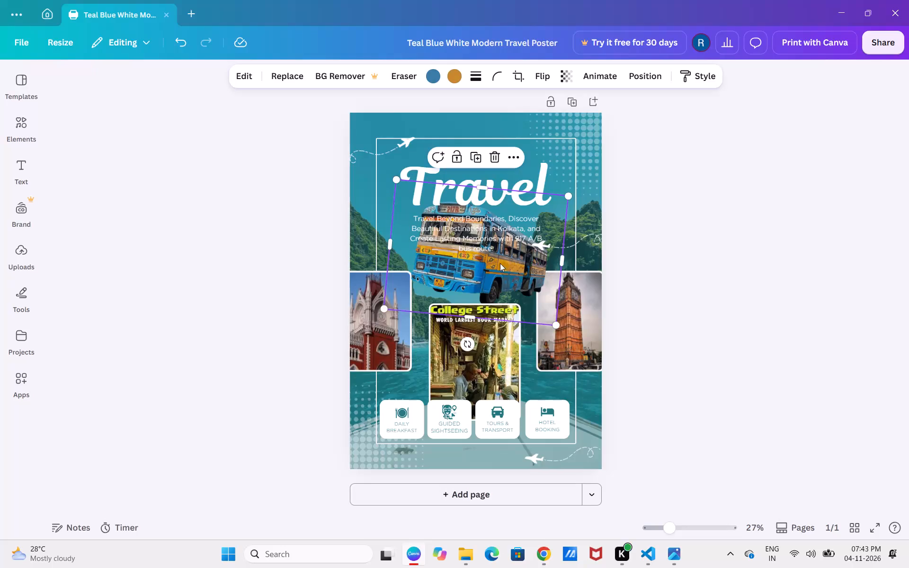
Send the bus image one layer backward on the poster.
click(644, 77)
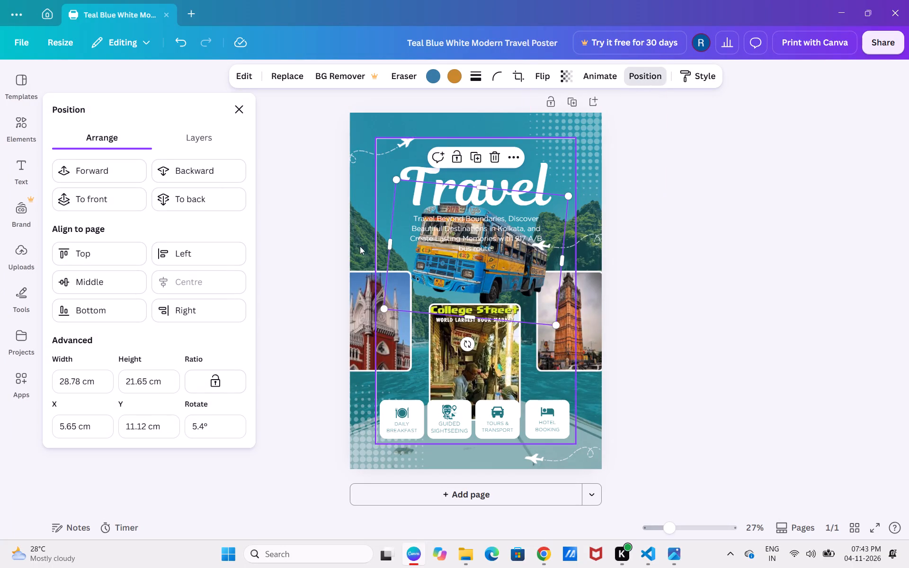
click(178, 176)
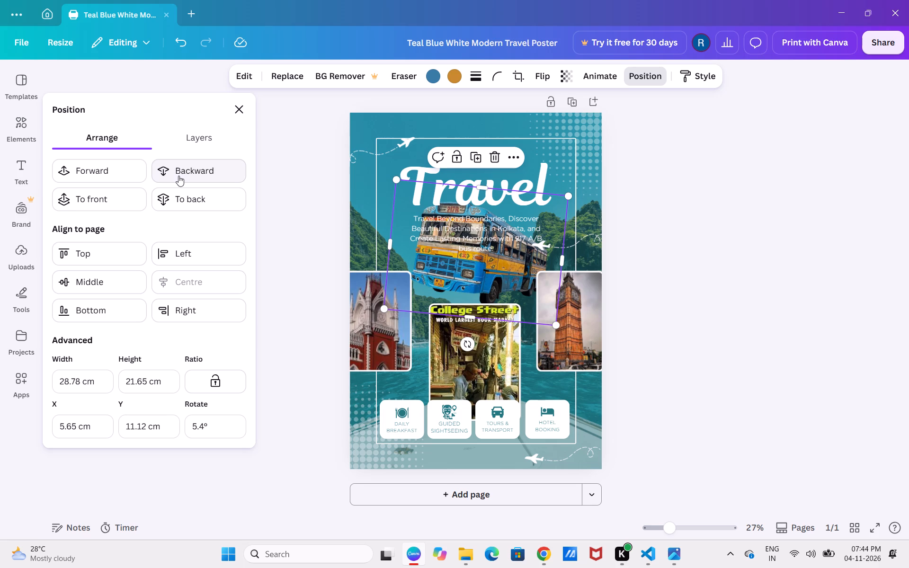
click(729, 301)
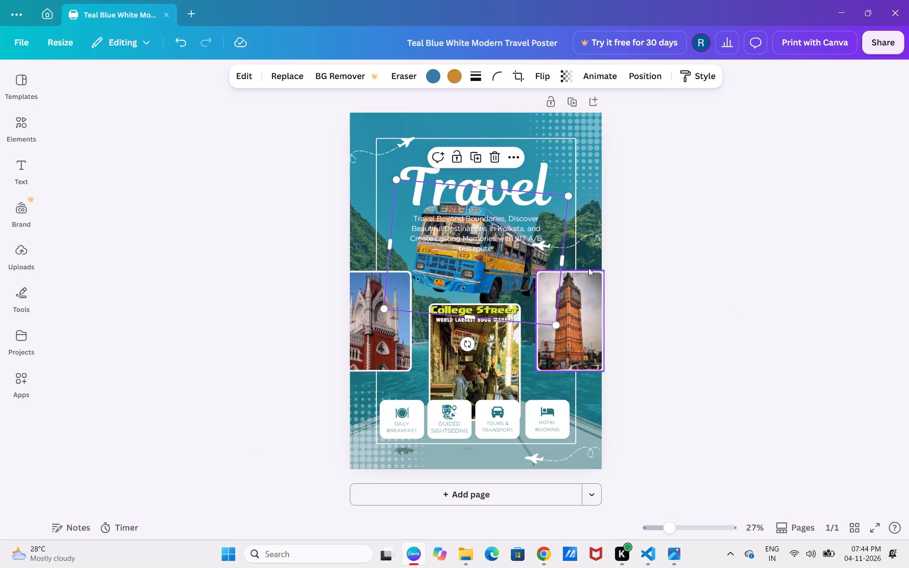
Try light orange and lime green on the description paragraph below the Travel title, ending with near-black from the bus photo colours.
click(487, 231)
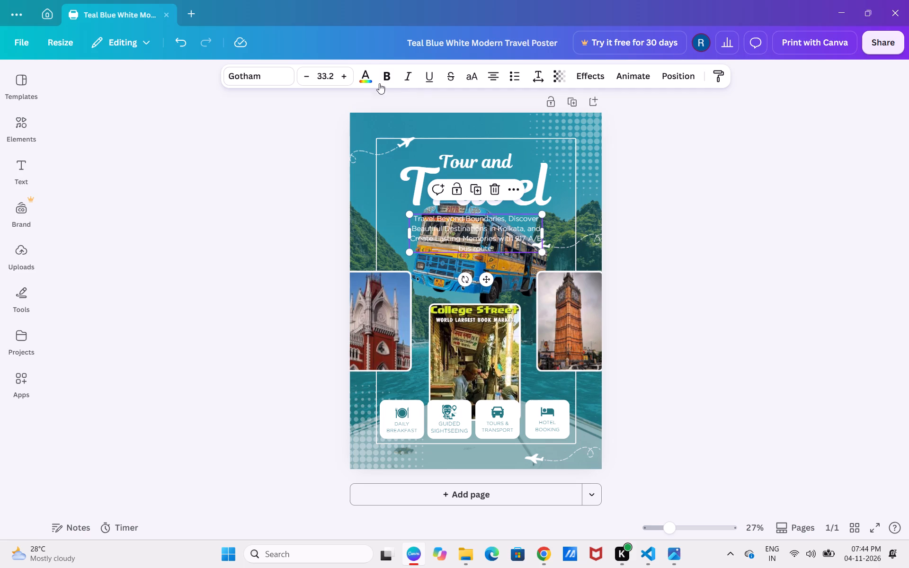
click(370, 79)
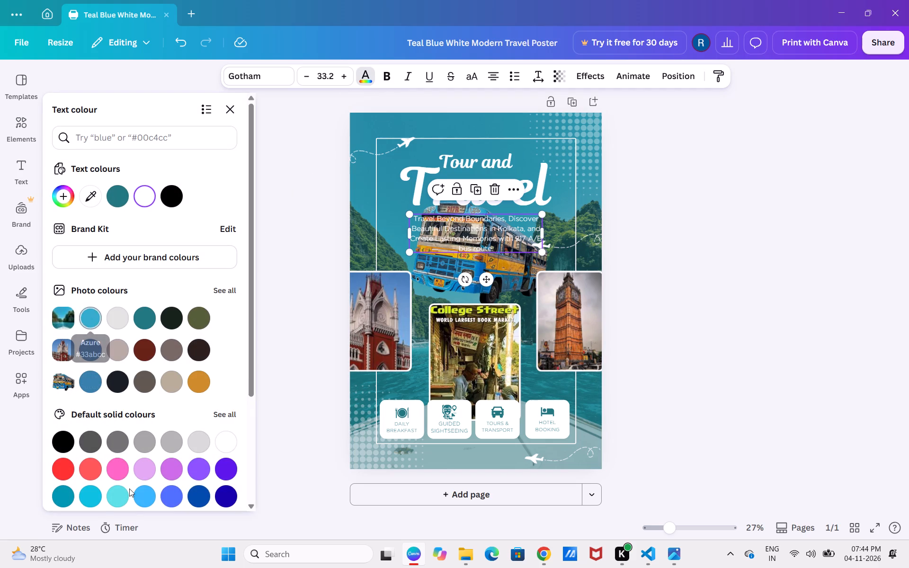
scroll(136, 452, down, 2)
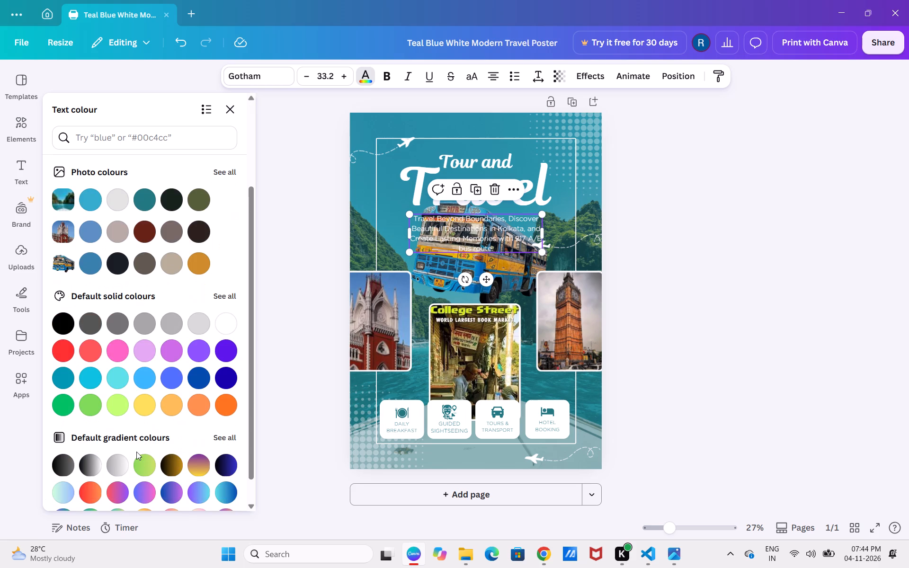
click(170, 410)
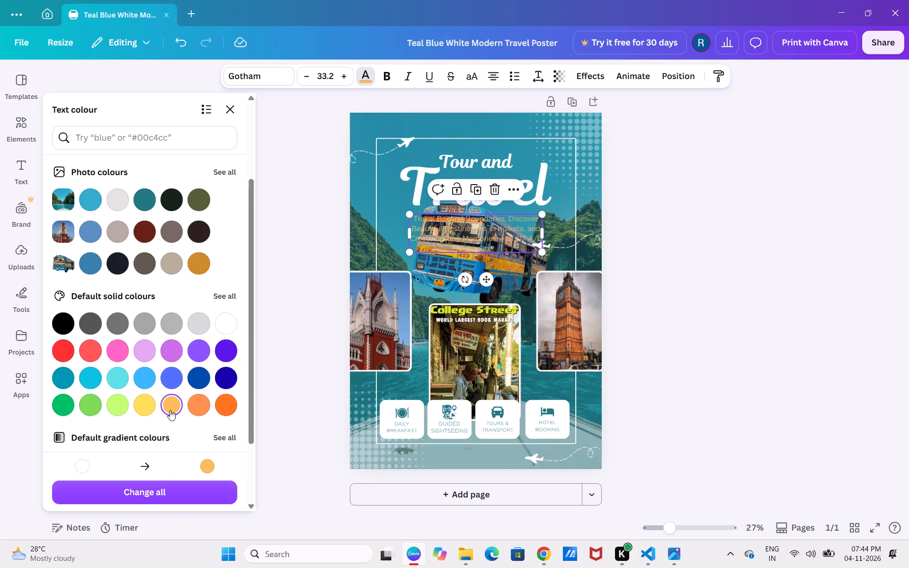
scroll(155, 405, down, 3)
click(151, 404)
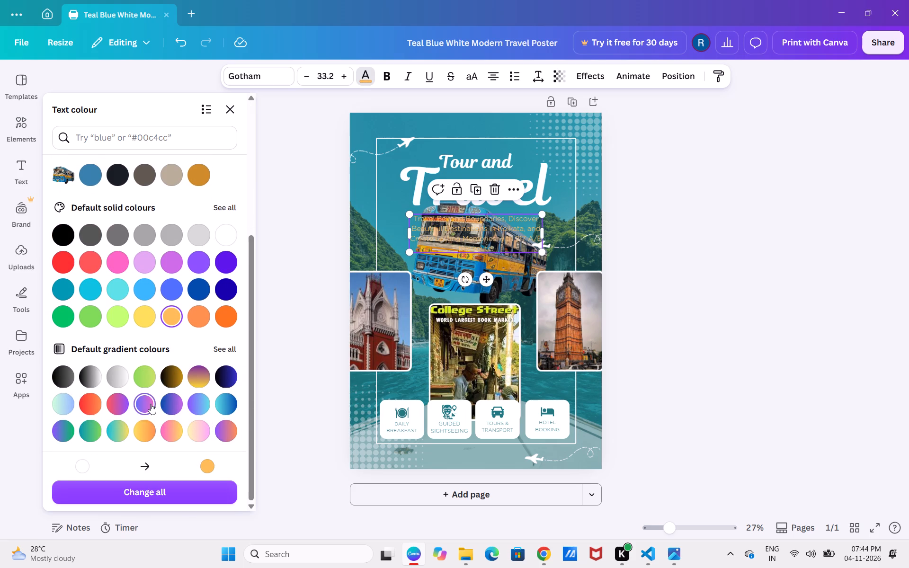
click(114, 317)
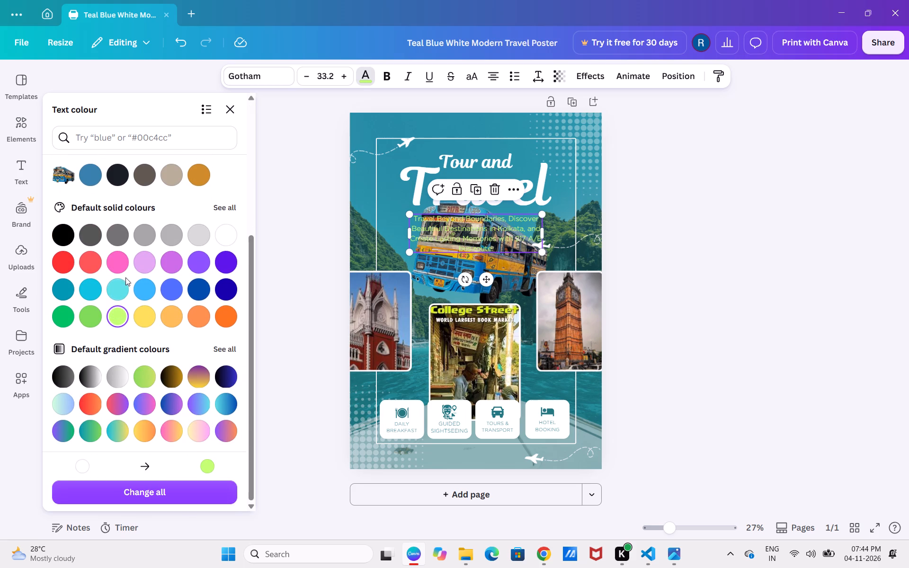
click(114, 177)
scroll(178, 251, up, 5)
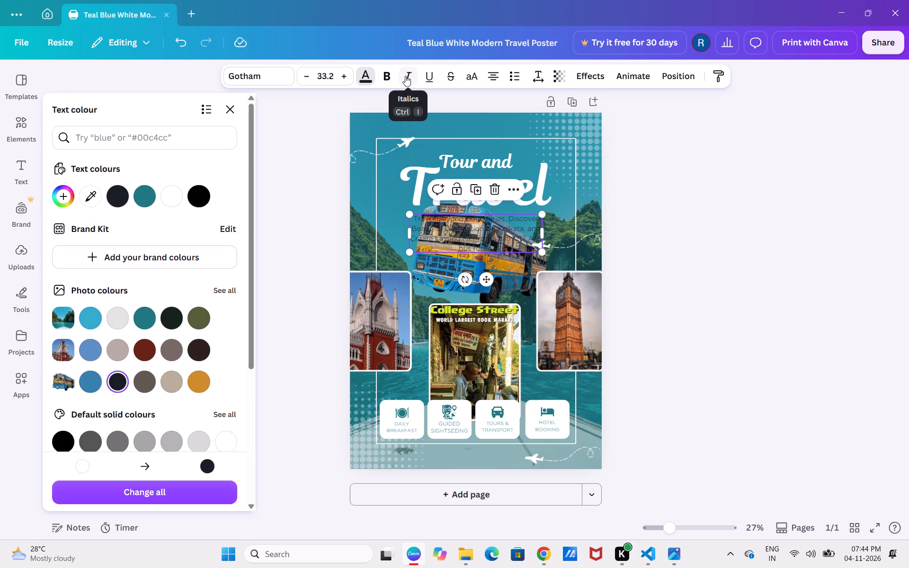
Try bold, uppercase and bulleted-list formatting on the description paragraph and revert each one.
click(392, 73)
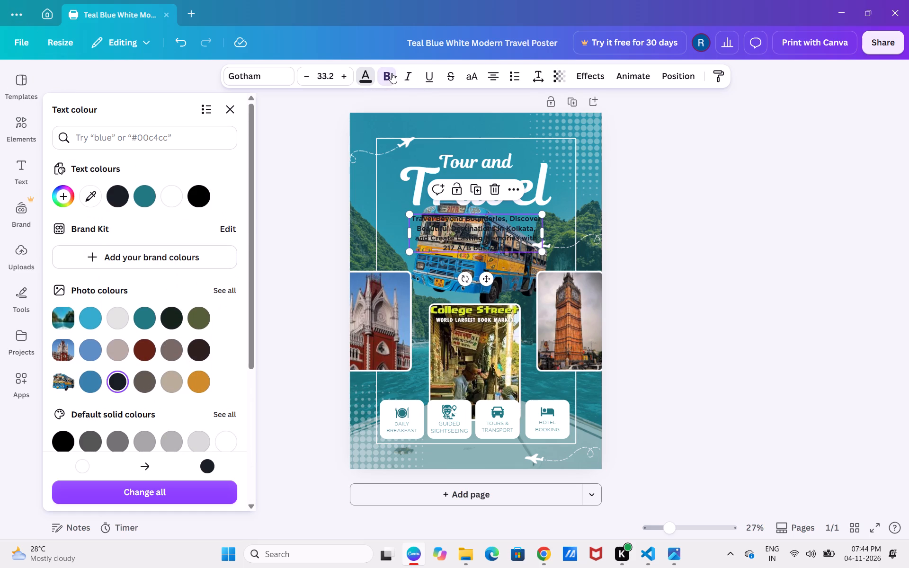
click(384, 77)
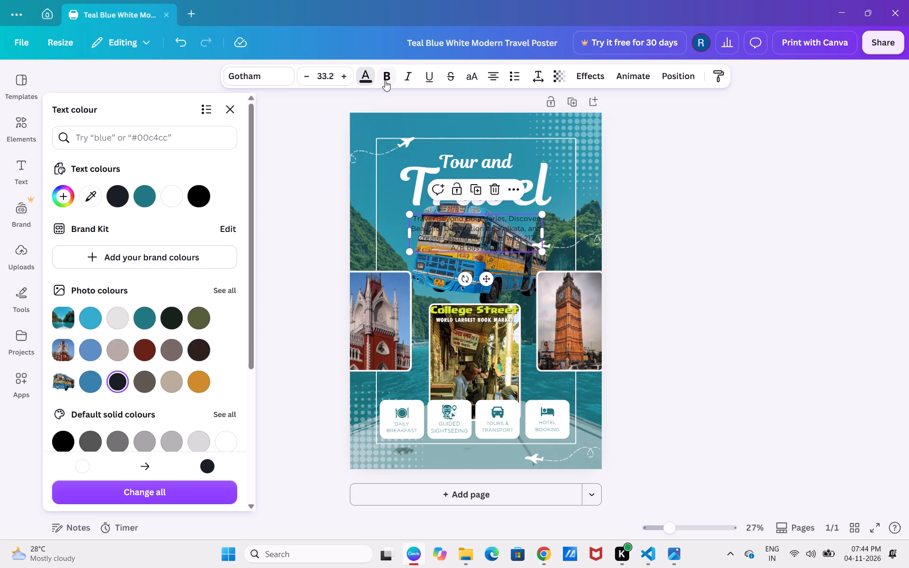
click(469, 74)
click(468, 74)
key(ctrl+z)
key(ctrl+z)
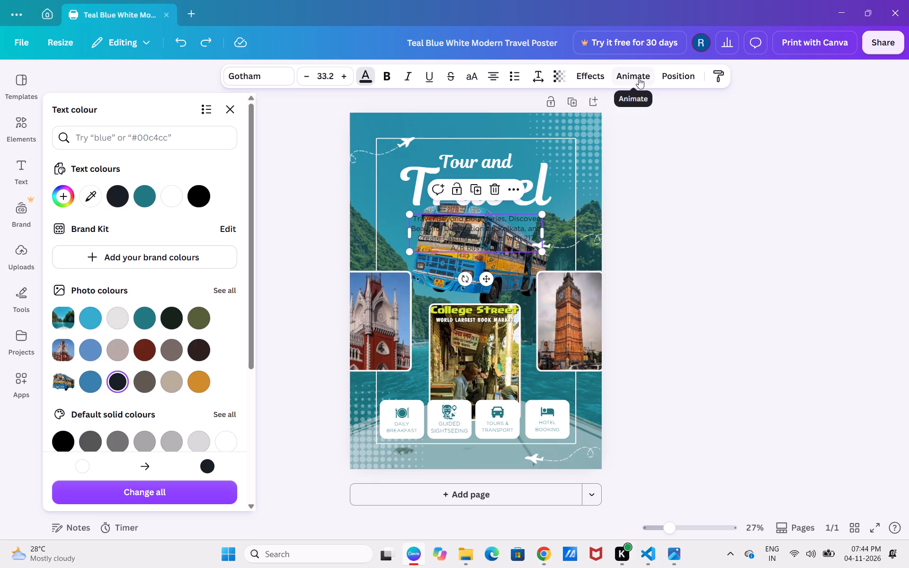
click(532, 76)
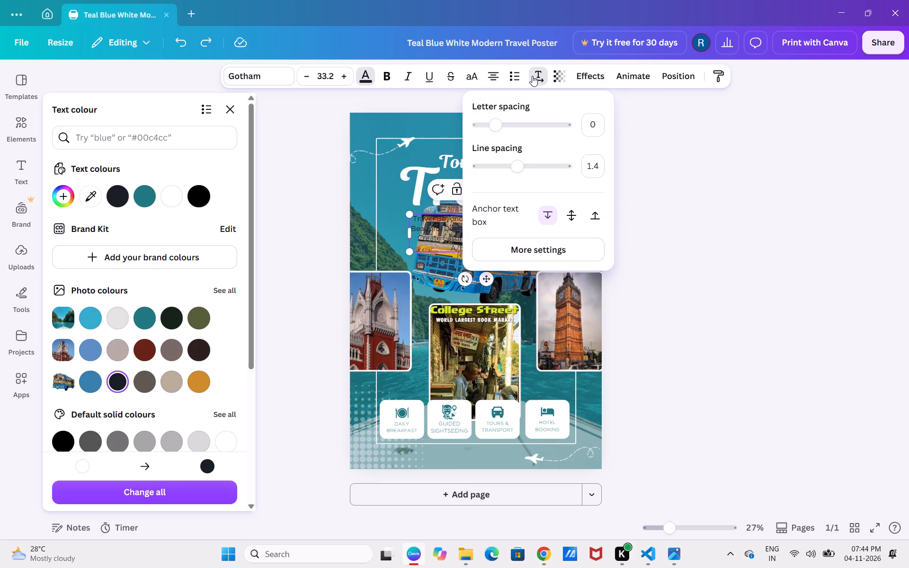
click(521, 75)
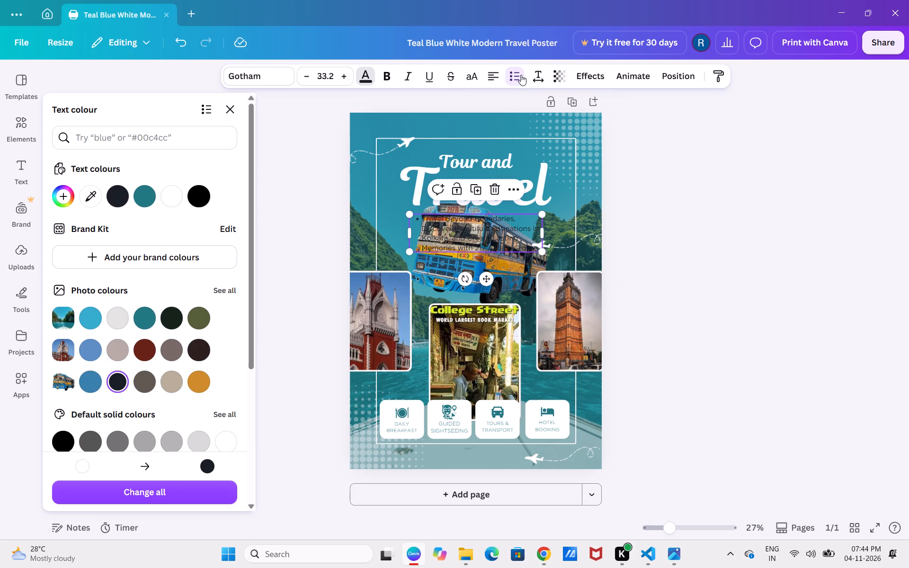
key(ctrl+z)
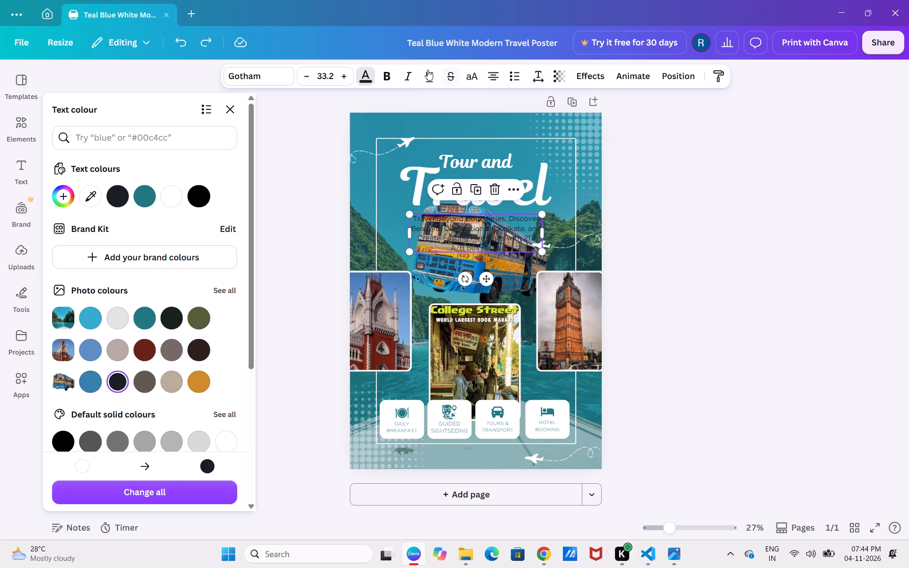
Set the description paragraph's font to Magnolia Script after trying Canva Sans.
click(271, 76)
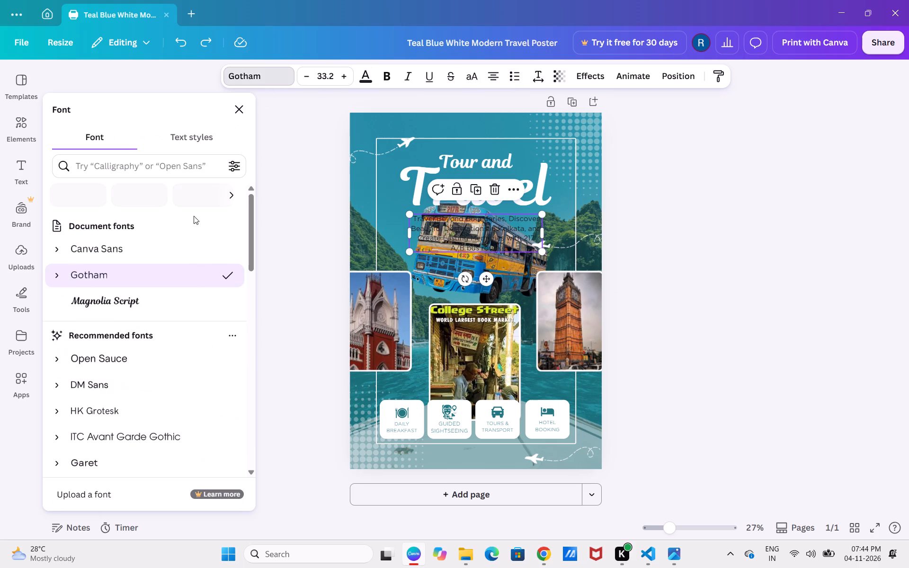
click(126, 250)
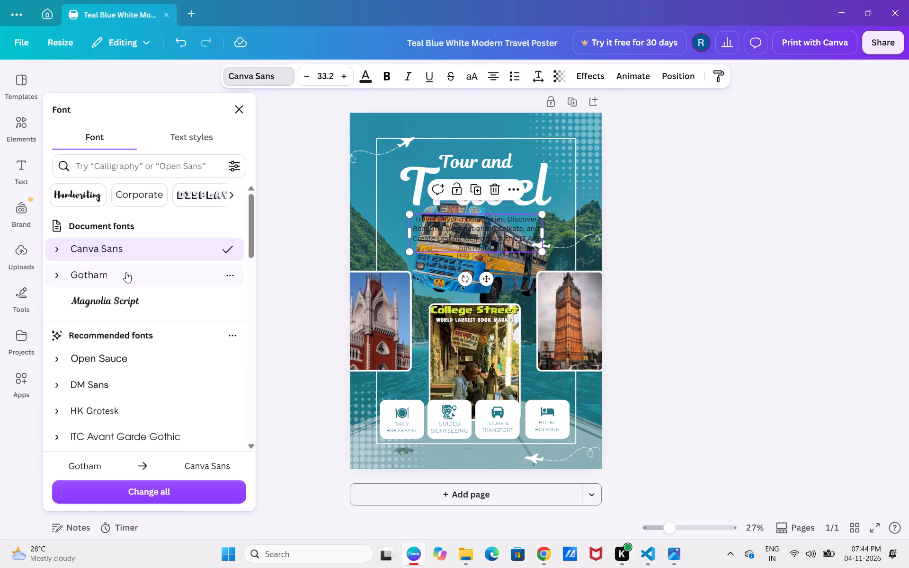
click(126, 272)
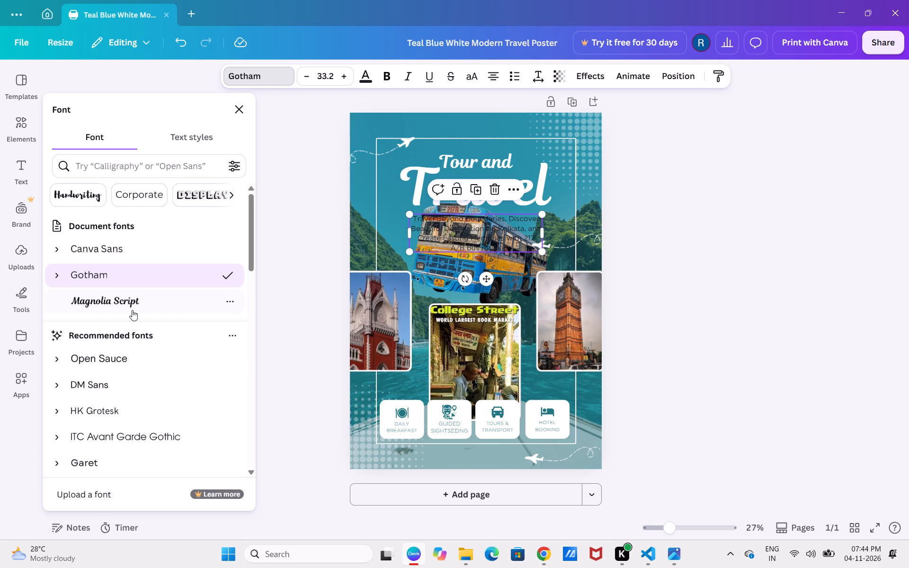
click(132, 295)
scroll(132, 299, down, 1)
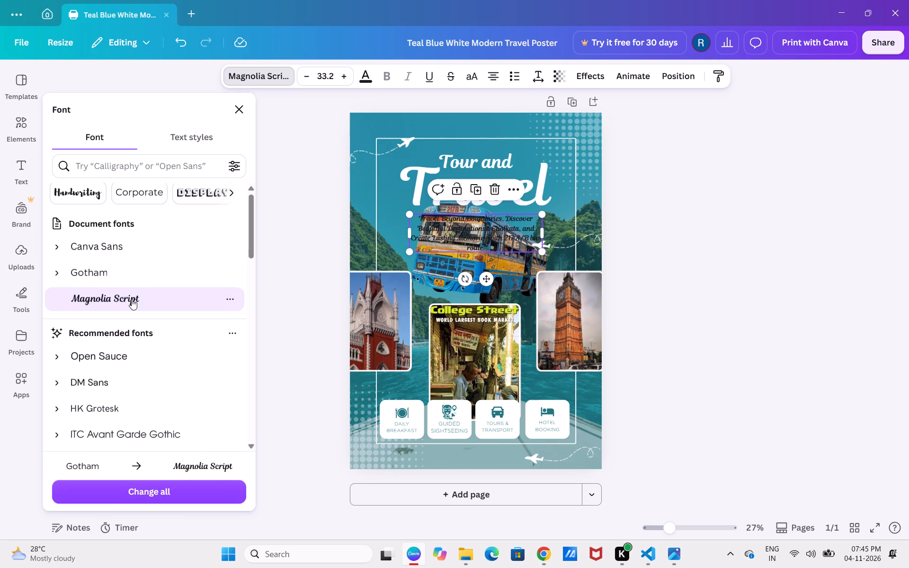
click(293, 267)
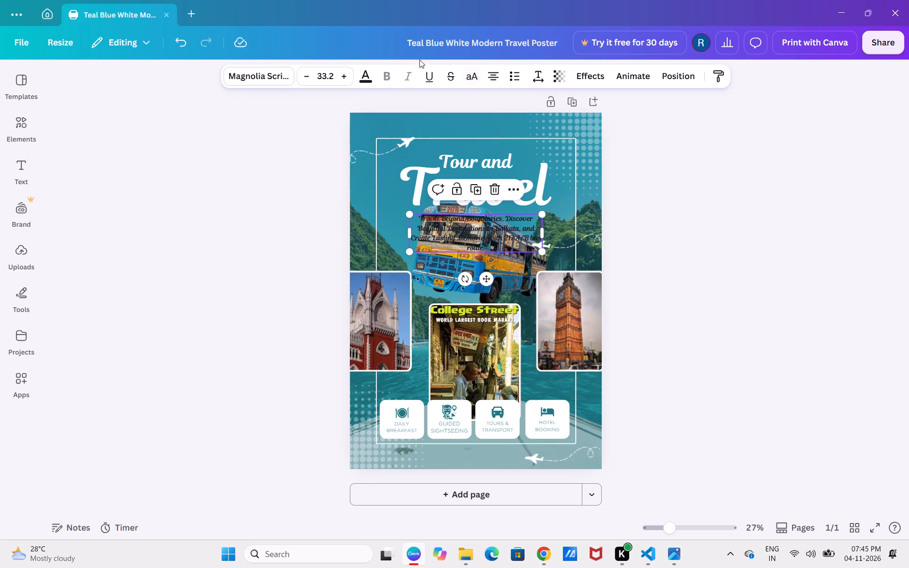
Set the description paragraph's colour to the default solid bright red after trying turquoise and two greens.
click(369, 79)
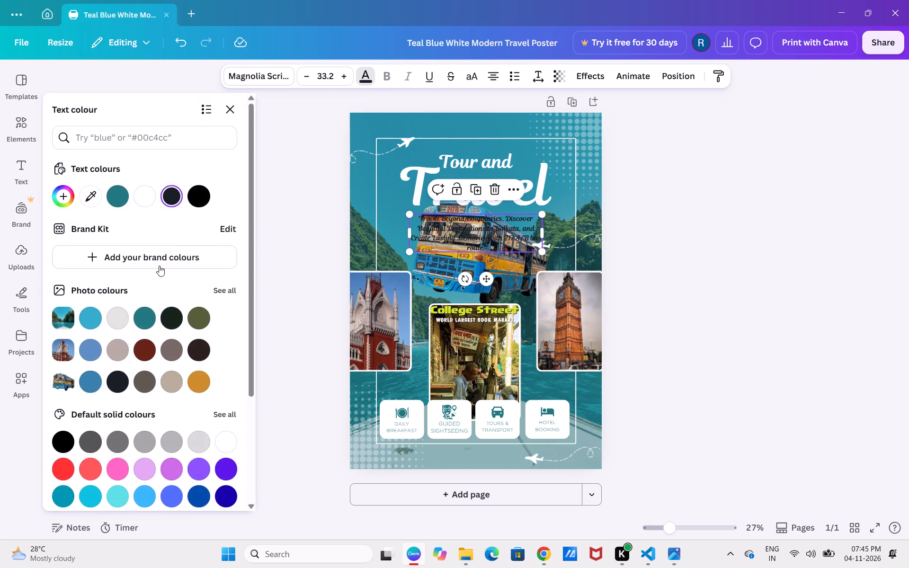
scroll(126, 327, down, 3)
click(123, 345)
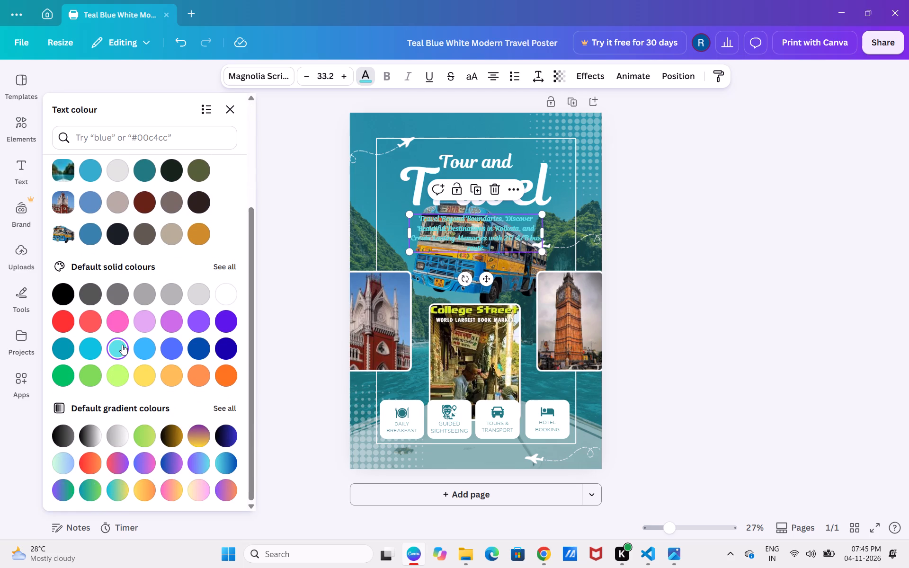
click(86, 370)
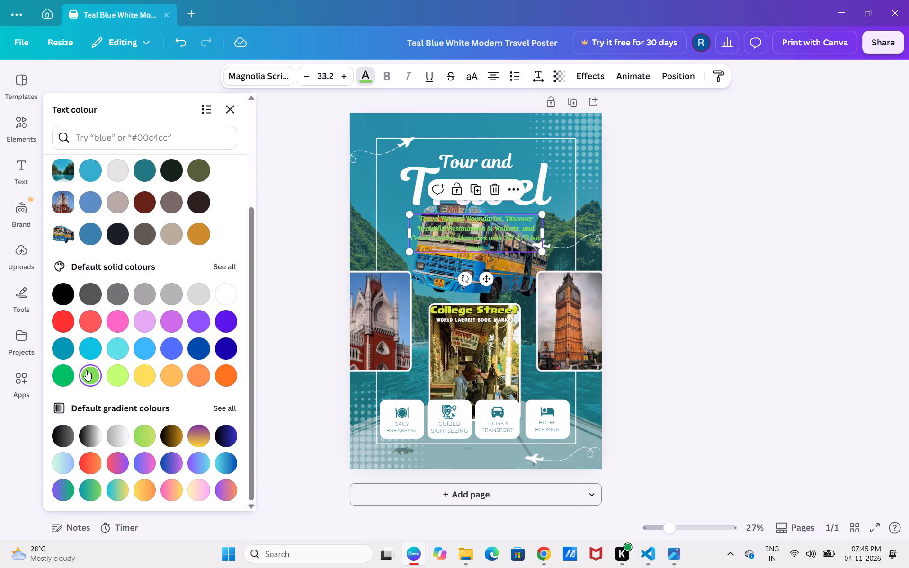
click(67, 372)
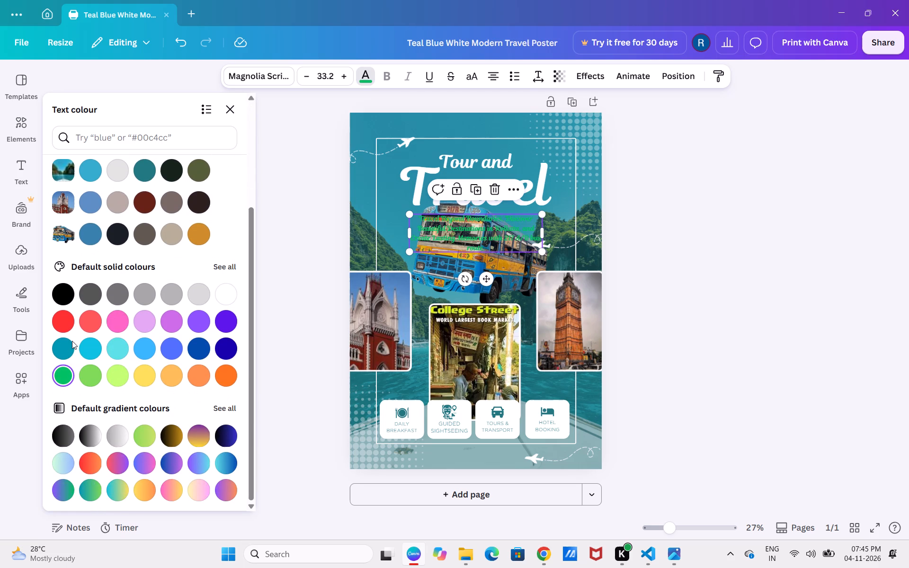
click(66, 321)
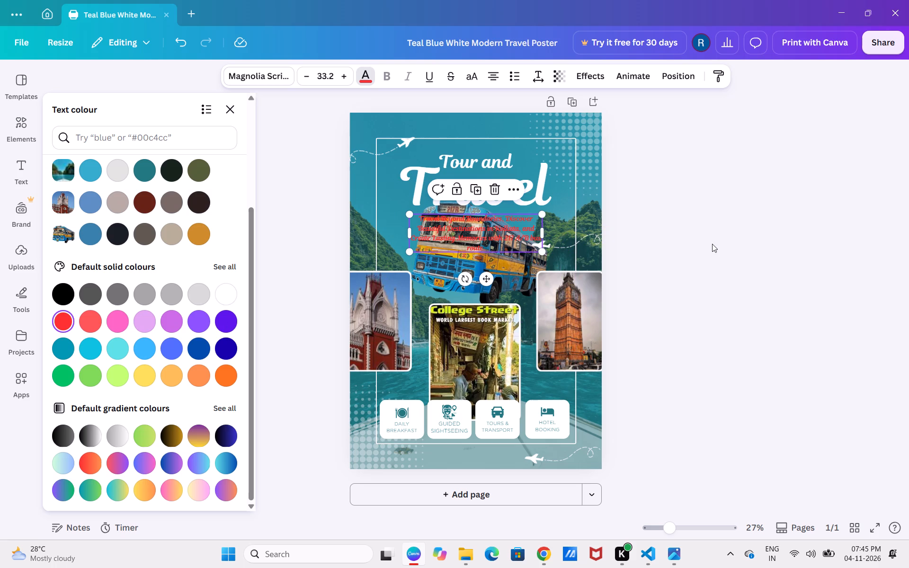
click(718, 259)
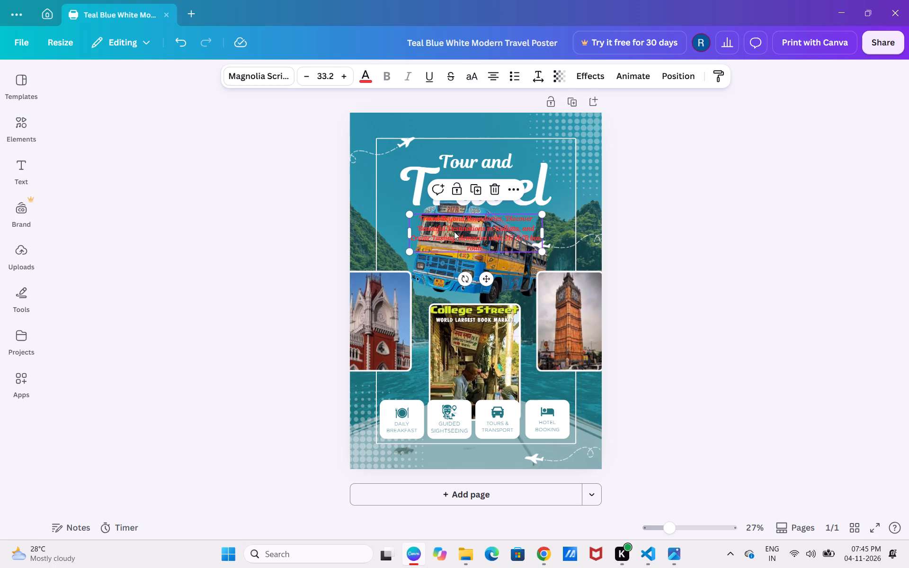
Move the red description paragraph off the bus to the top of the poster, above the "Tour and" heading.
drag(454, 231, 461, 239)
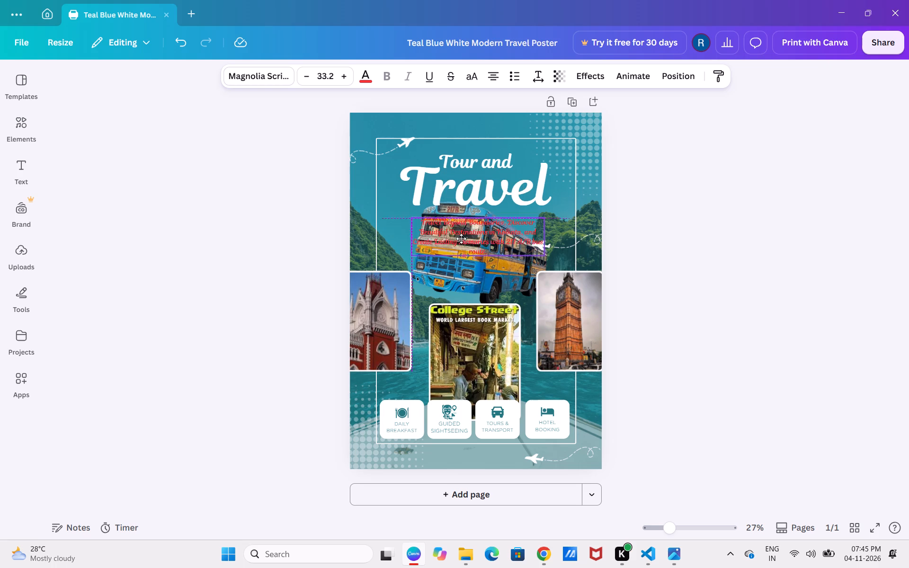
drag(461, 239, 457, 136)
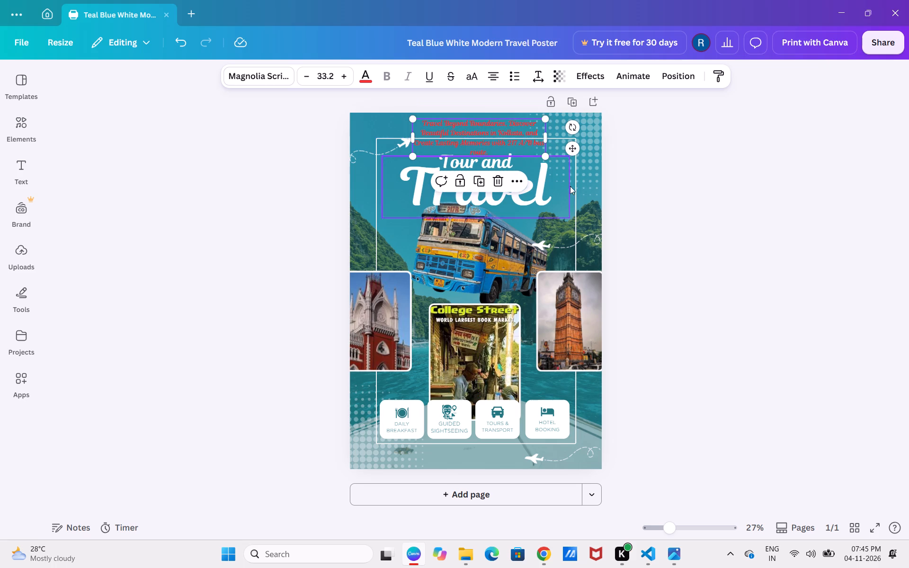
click(733, 205)
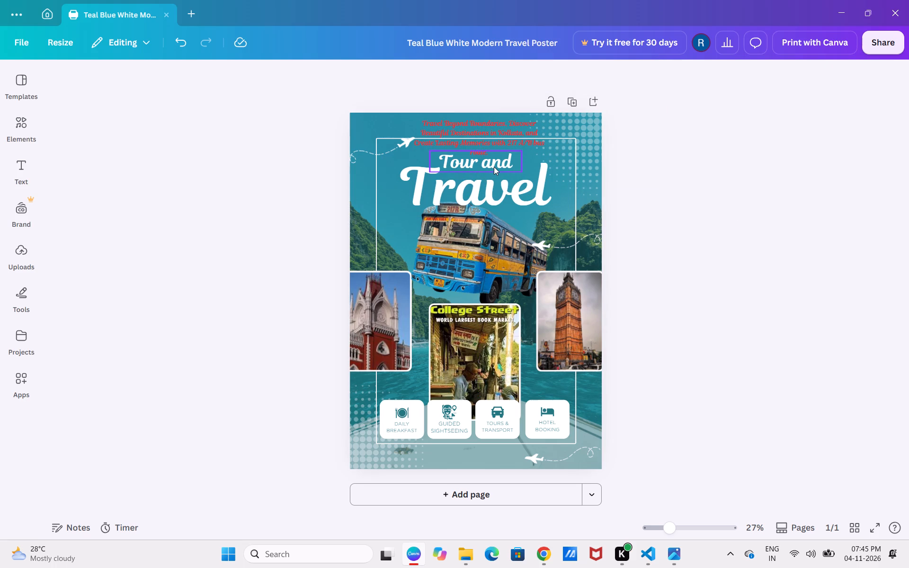
Delete the "Tour and" text above the Travel title.
click(494, 167)
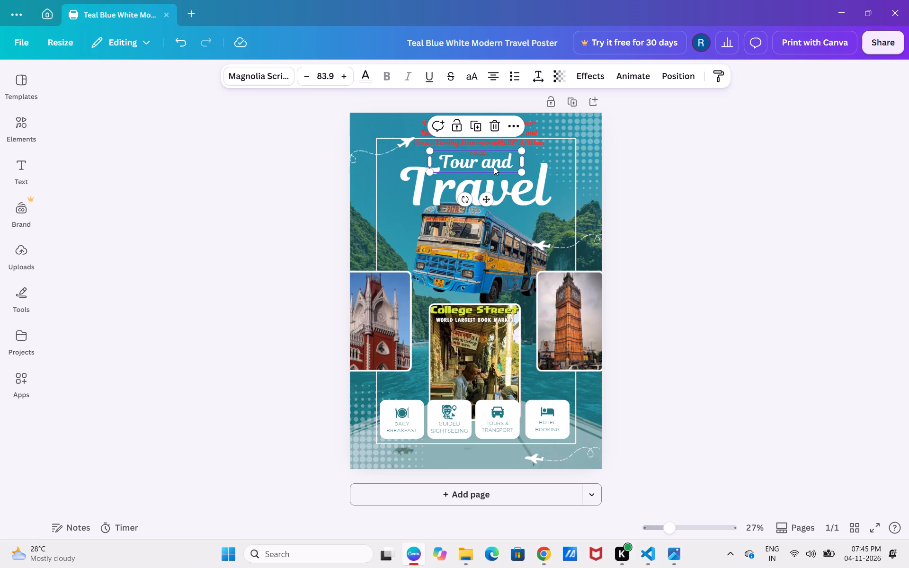
key(Delete)
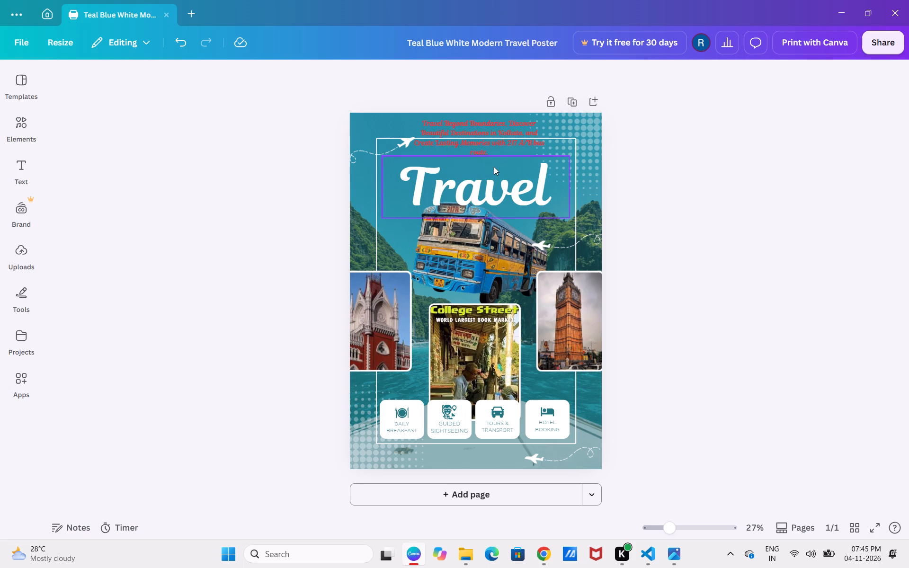
Switch to Chrome and open the "kangana tera ni (sped up)" video from YouTube's suggestions.
click(535, 556)
click(542, 547)
scroll(618, 394, down, 16)
click(656, 280)
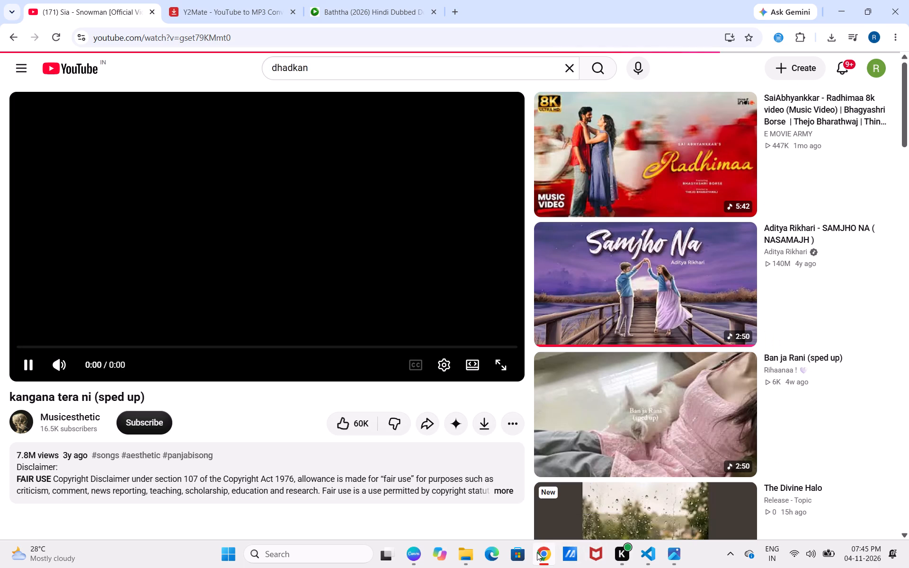
Return to the Canva poster and move the Travel title up slightly, off the bus roof towards the red paragraph.
click(545, 552)
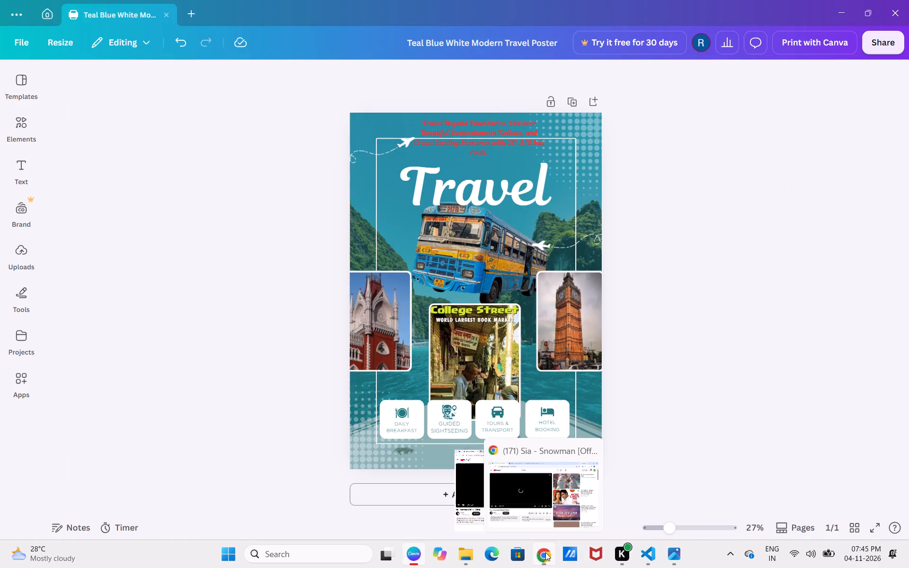
drag(480, 186, 480, 170)
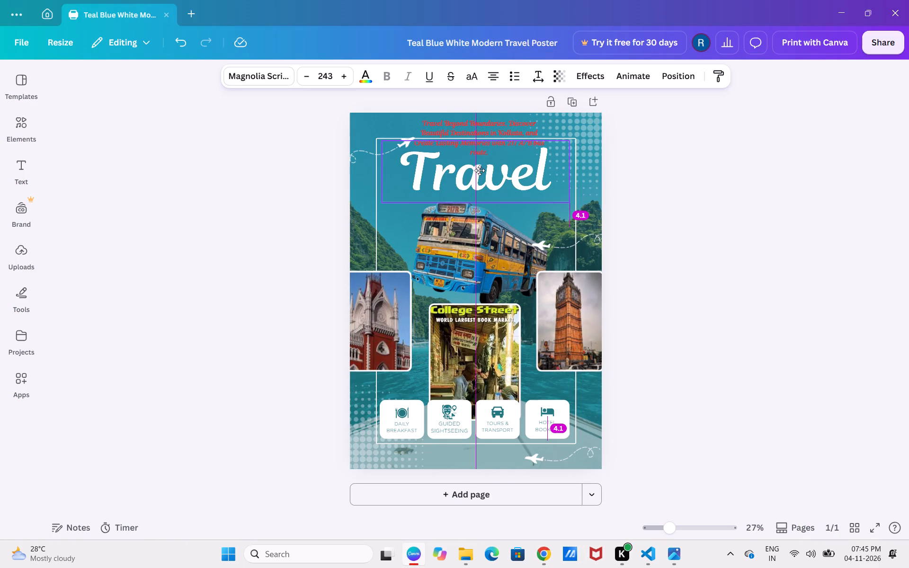
drag(480, 170, 479, 170)
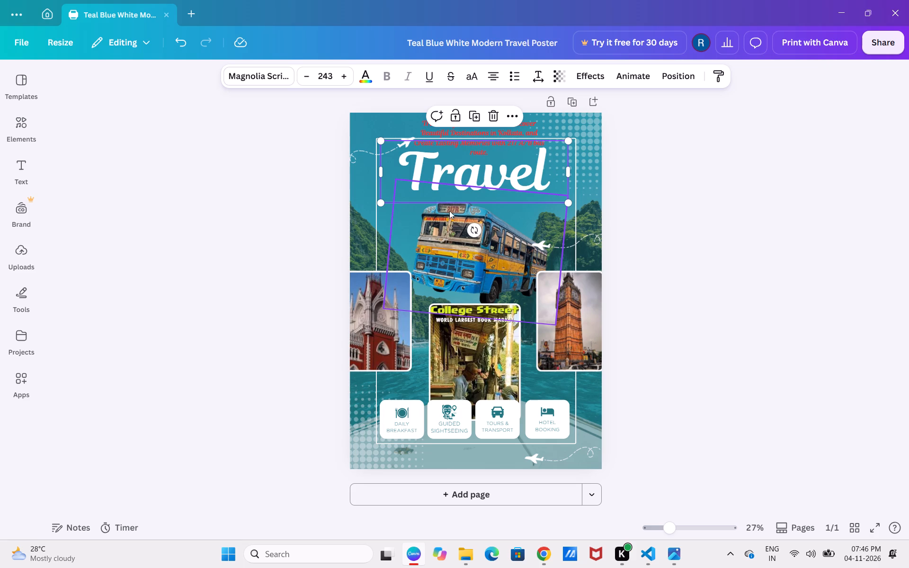
click(678, 252)
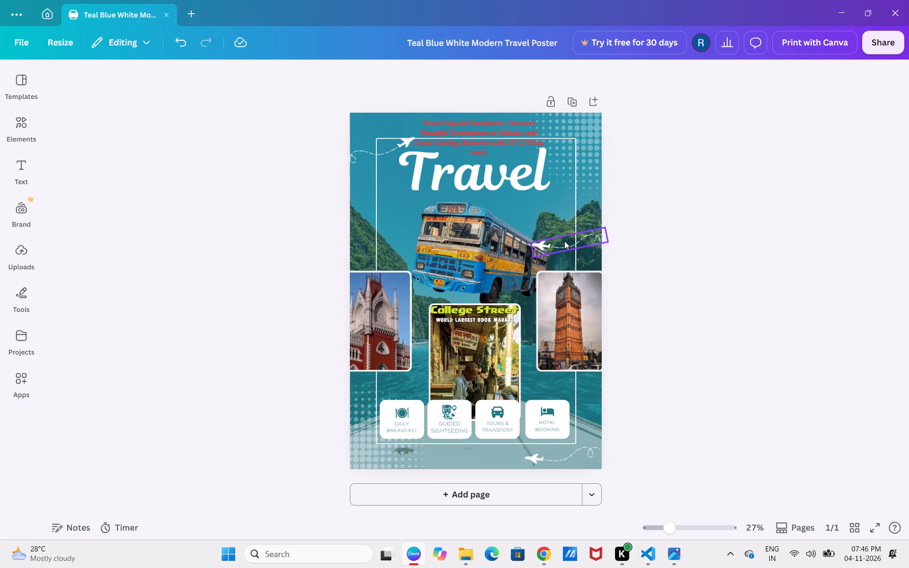
click(542, 245)
click(681, 249)
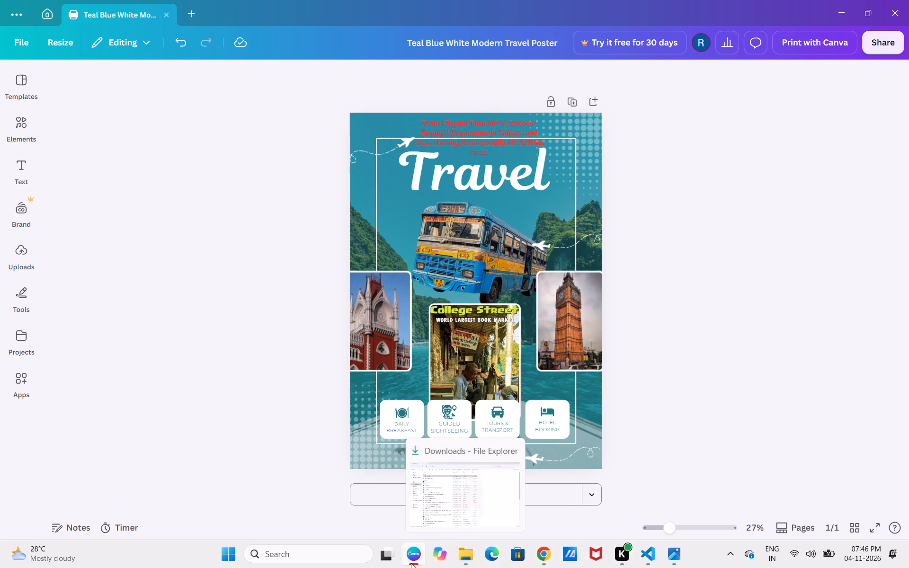
Switch to Chrome and search Google Images for "kokata wallpalper 9:16" in a new tab.
click(543, 554)
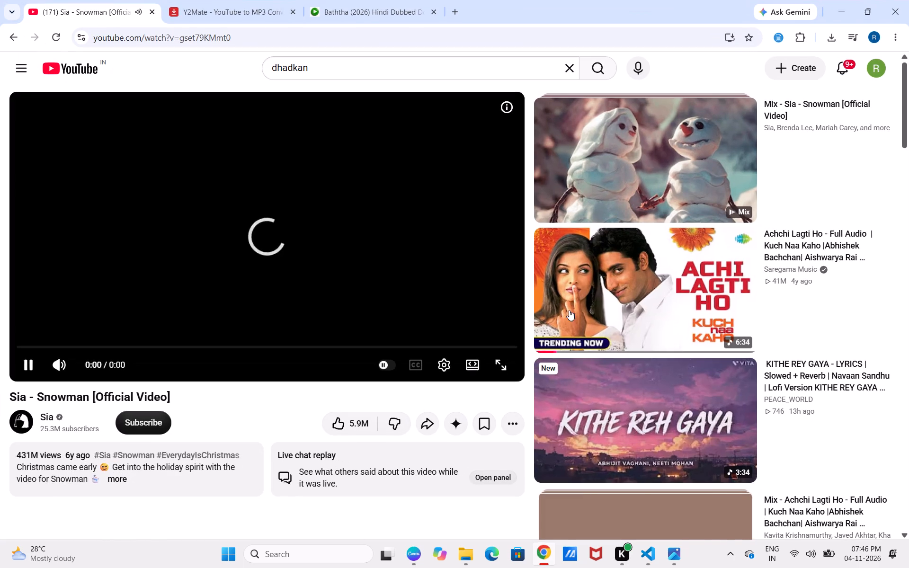
click(453, 6)
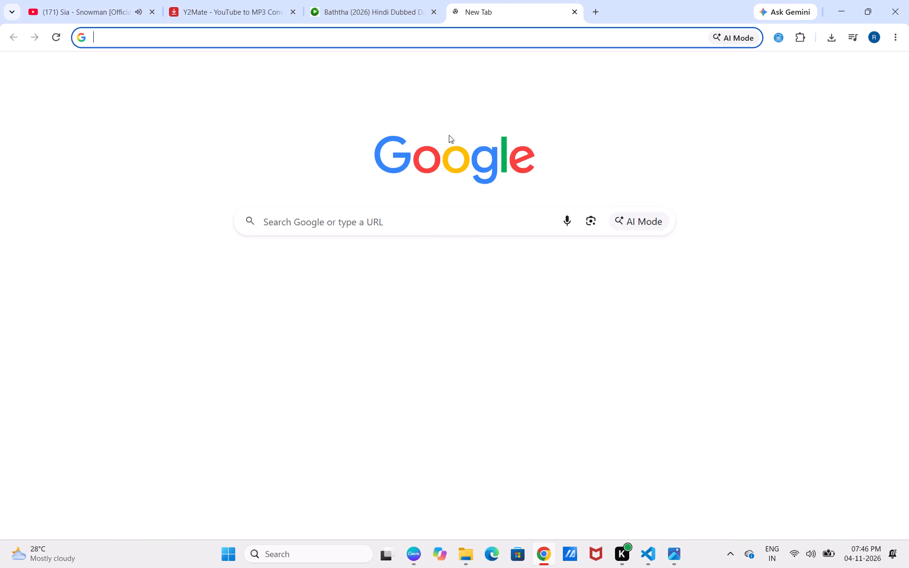
click(429, 229)
text(kokata wallpalper)
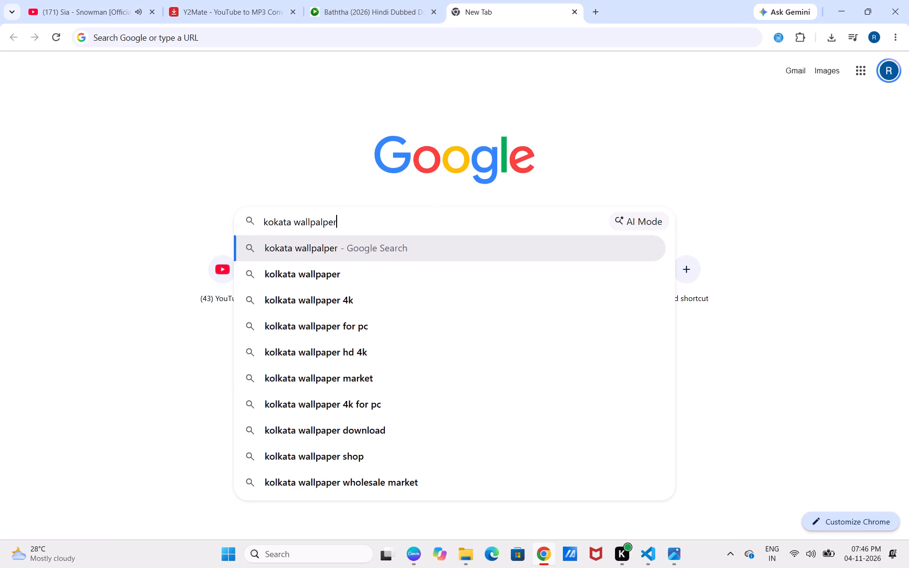
key(space)
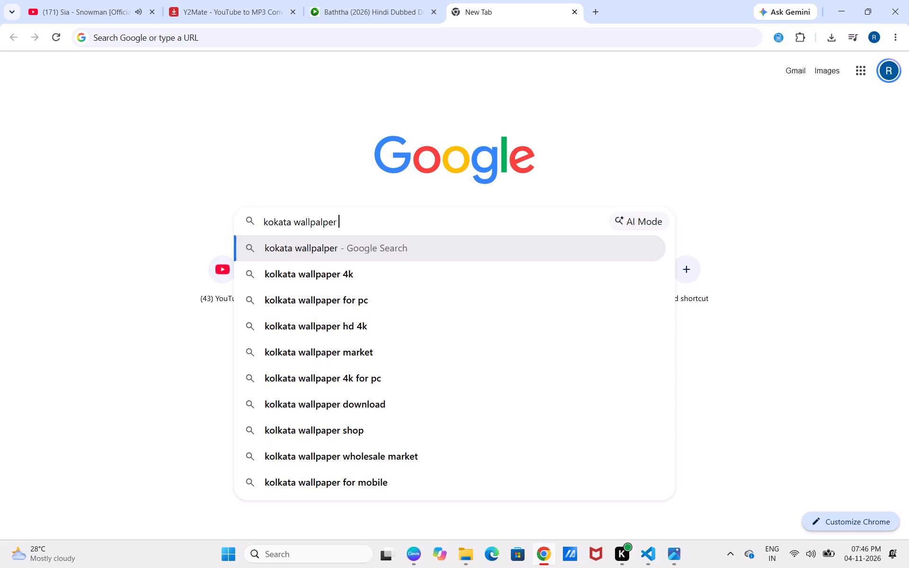
key(9)
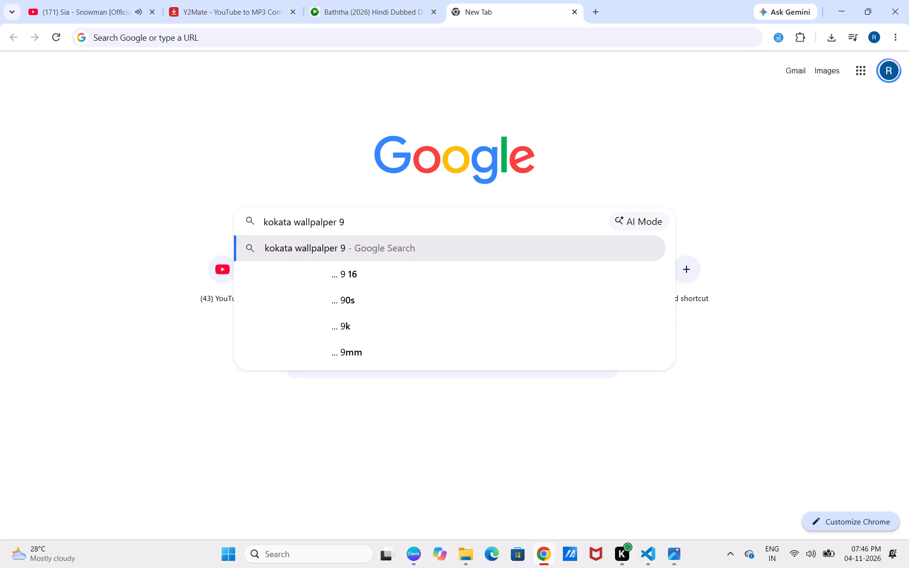
text(:16)
key(Return)
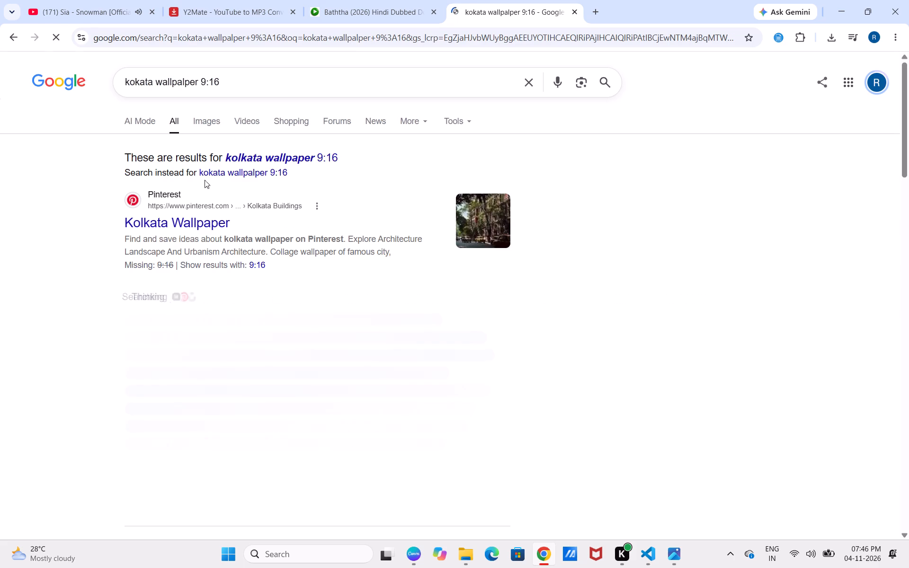
click(208, 124)
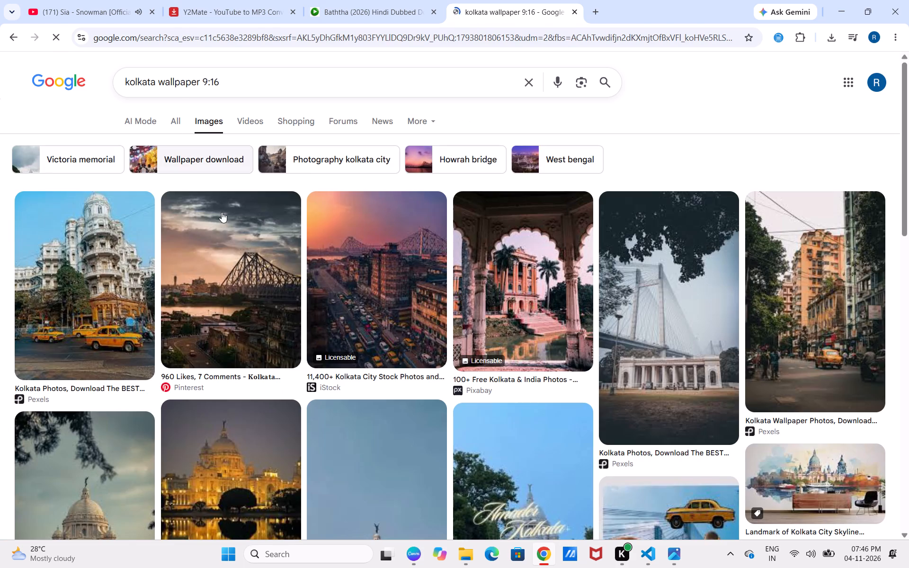
Bring the grey-sky Victoria Memorial photo framed by tree branches from the image results into the Canva poster.
scroll(169, 295, down, 1)
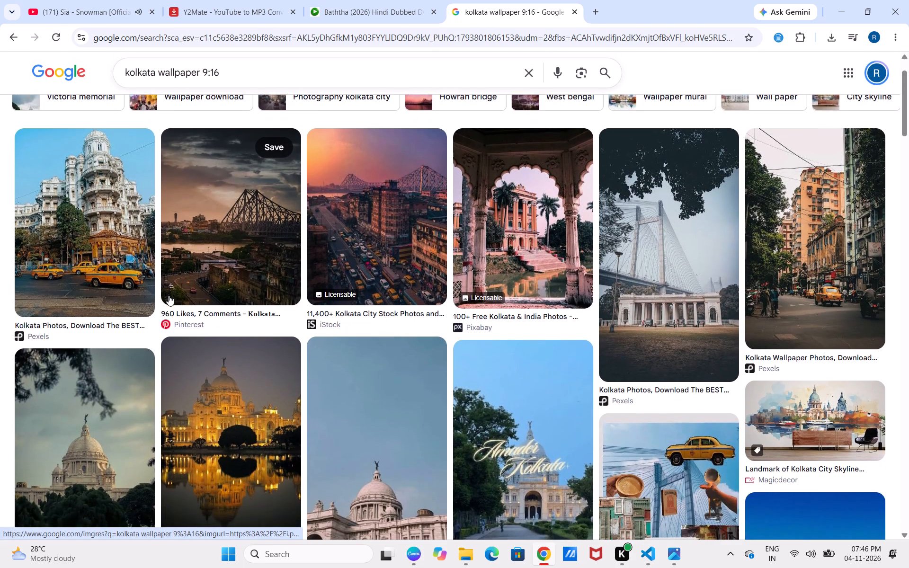
scroll(169, 295, down, 1)
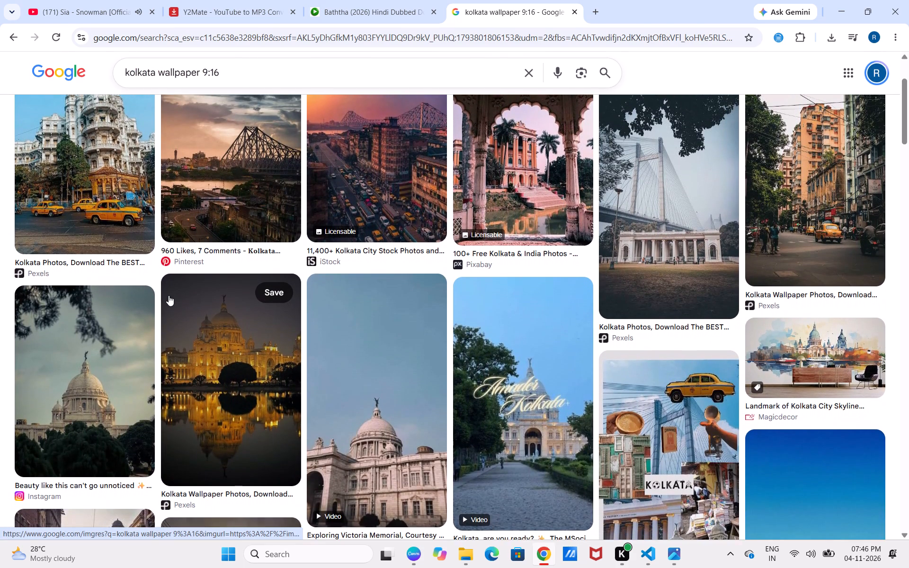
scroll(169, 295, down, 1)
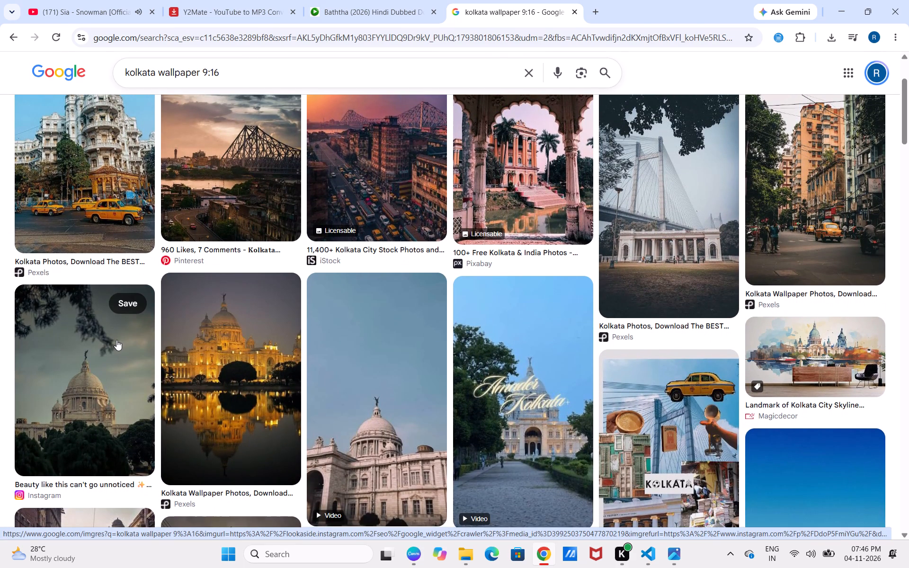
drag(116, 340, 423, 531)
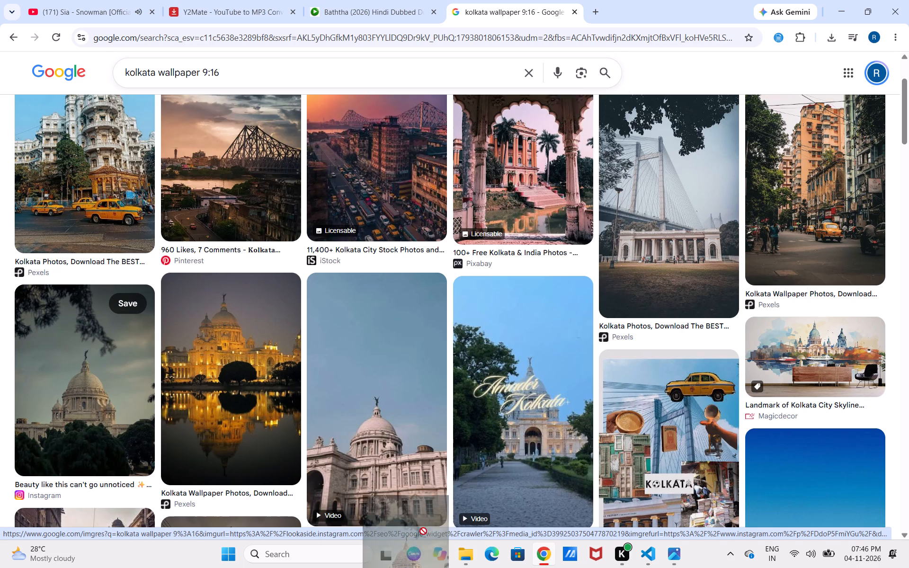
drag(423, 531, 489, 194)
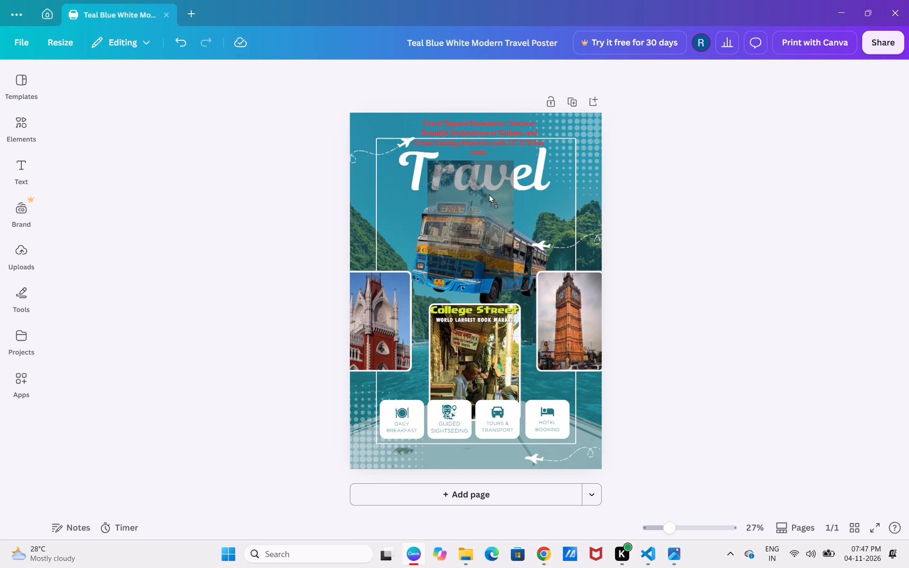
drag(489, 194, 490, 199)
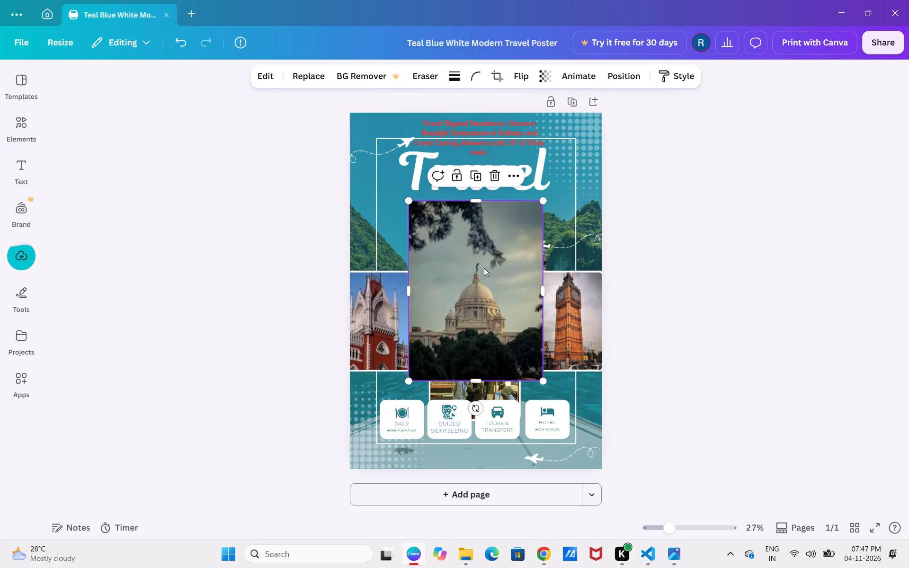
Place the Victoria Memorial photo over the middle of the poster, its top edge overlapping the bottom of the Travel title.
drag(484, 268, 582, 217)
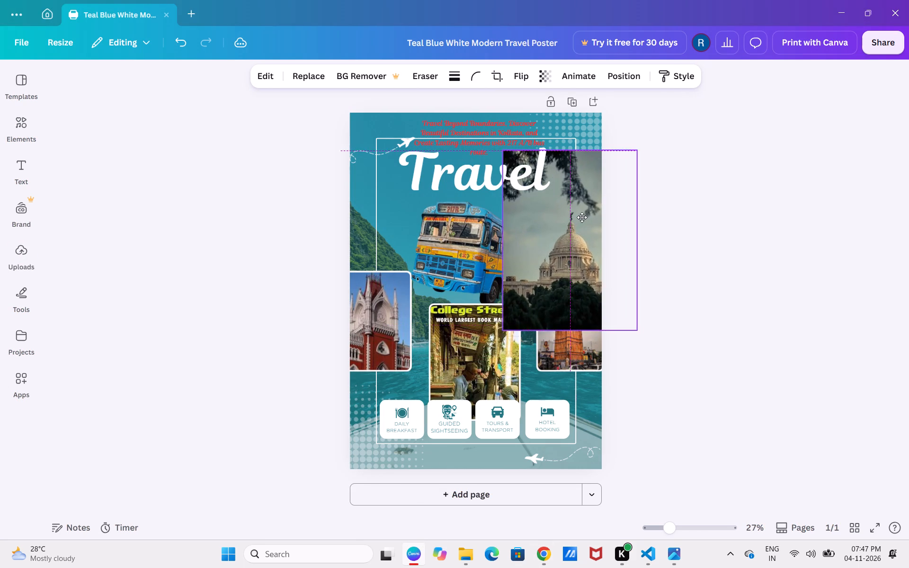
drag(582, 217, 583, 211)
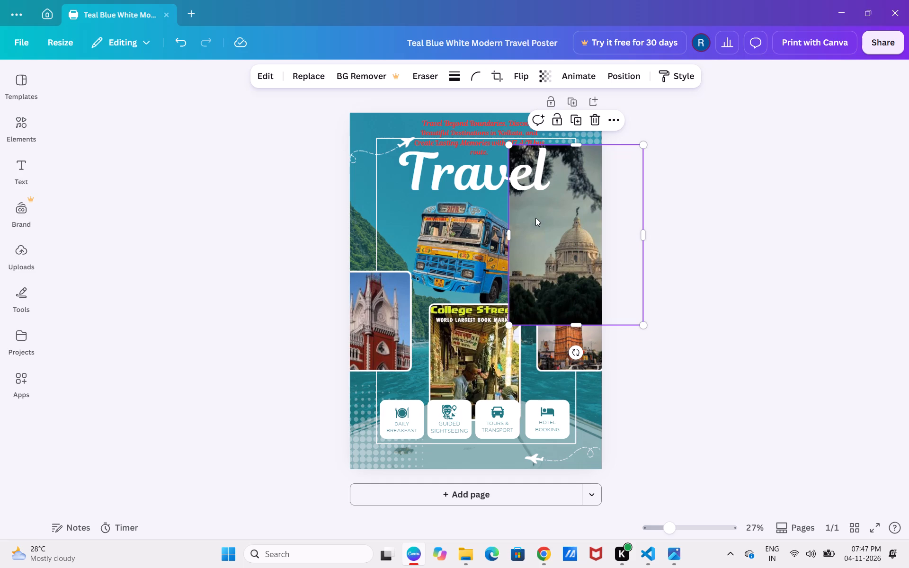
drag(535, 218, 428, 218)
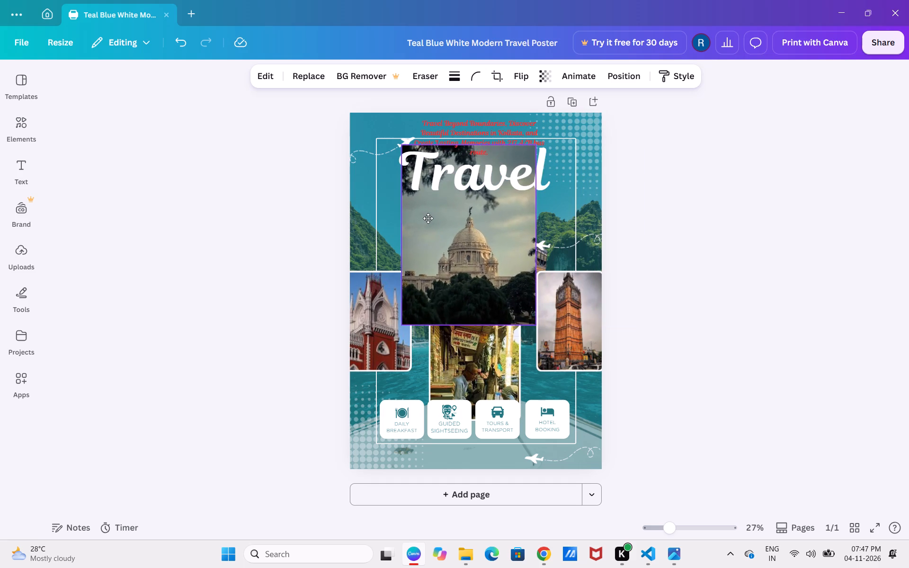
drag(428, 218, 439, 256)
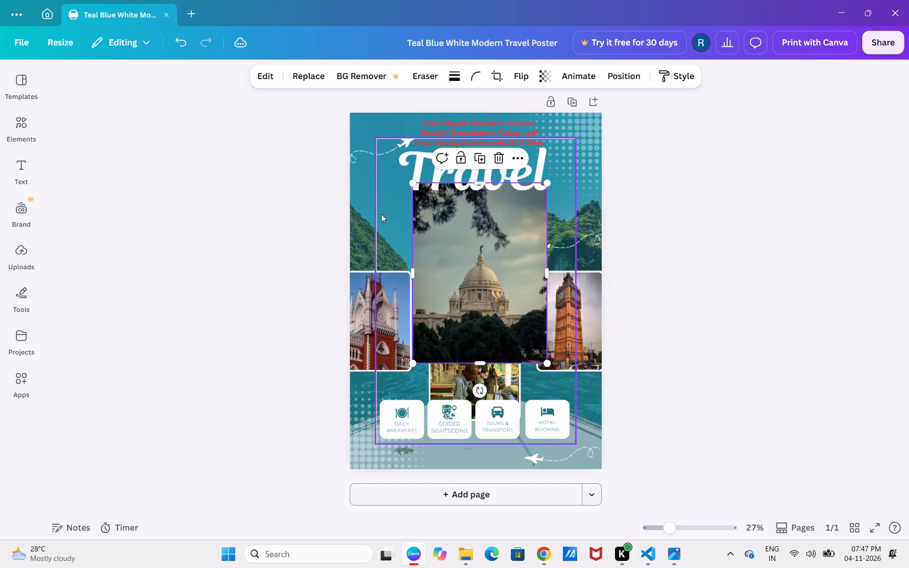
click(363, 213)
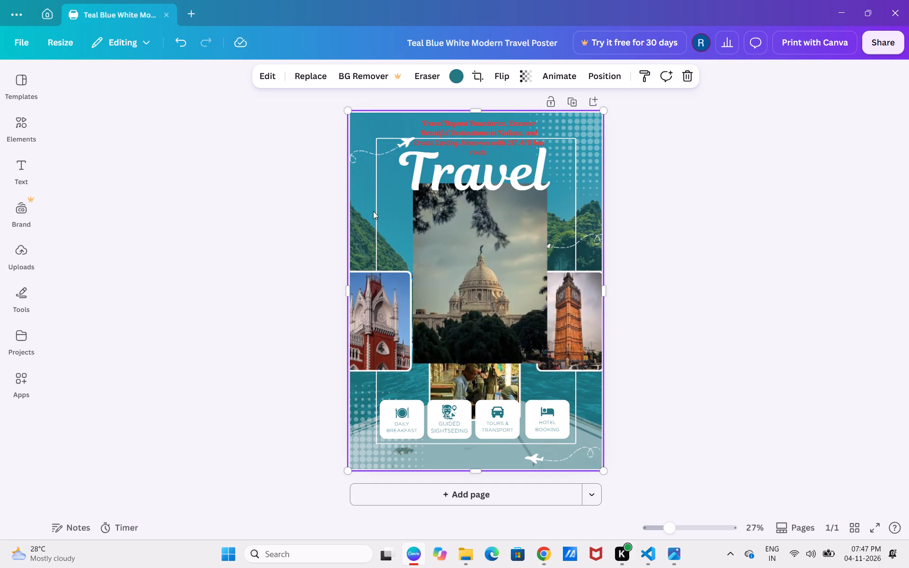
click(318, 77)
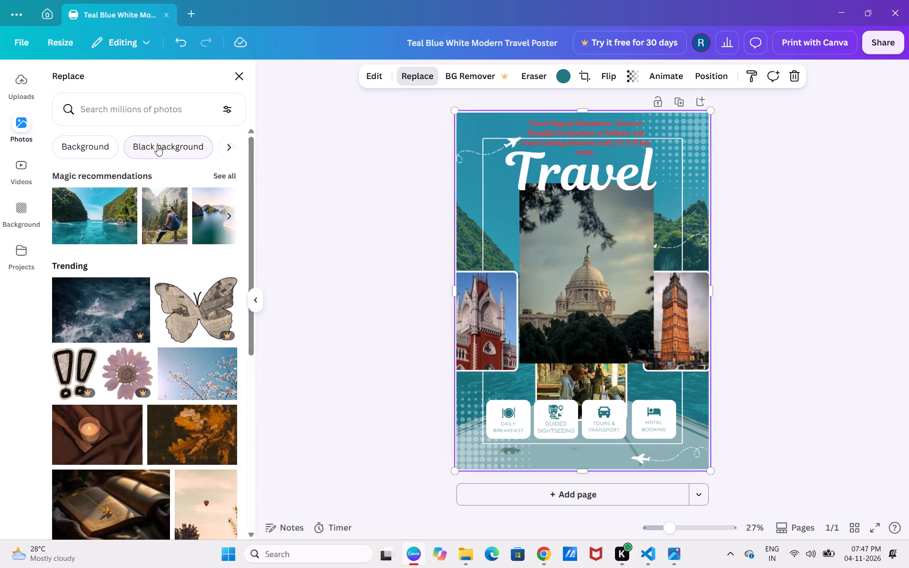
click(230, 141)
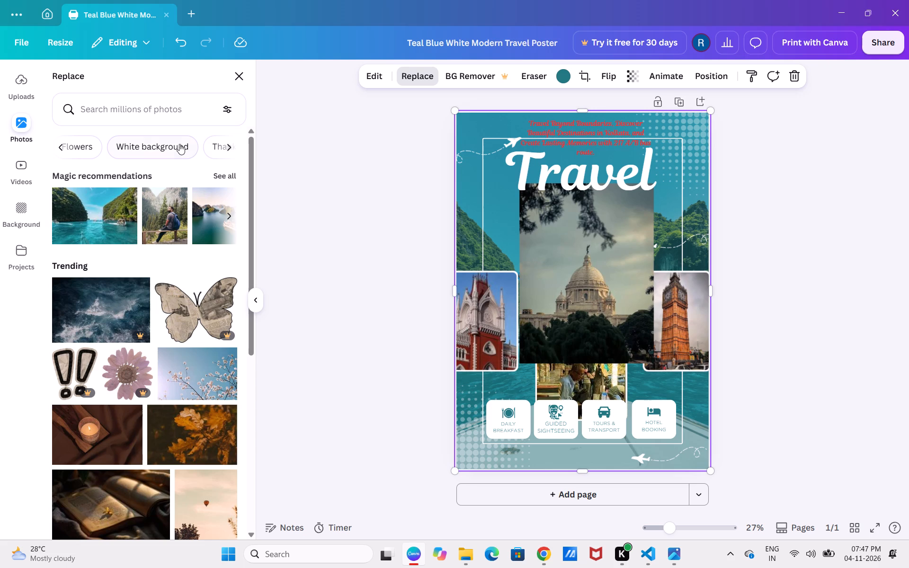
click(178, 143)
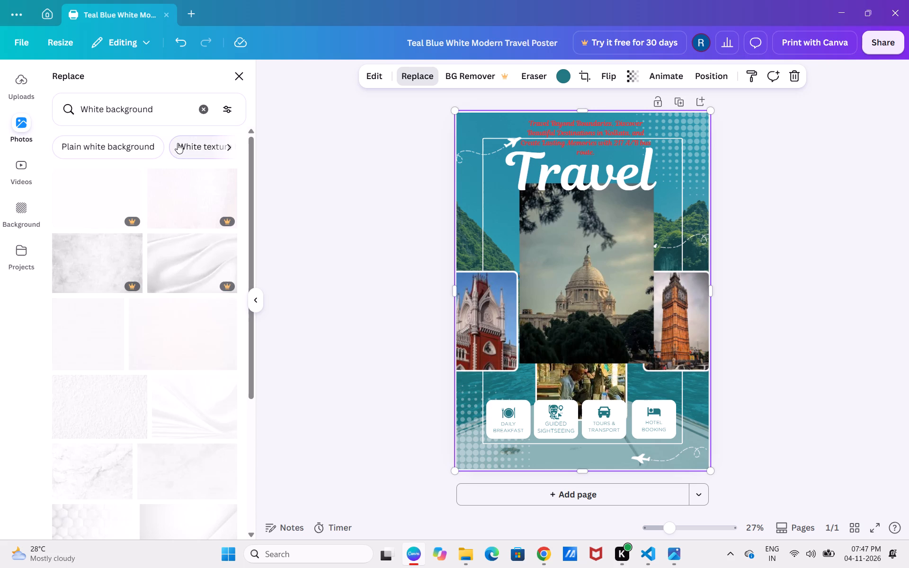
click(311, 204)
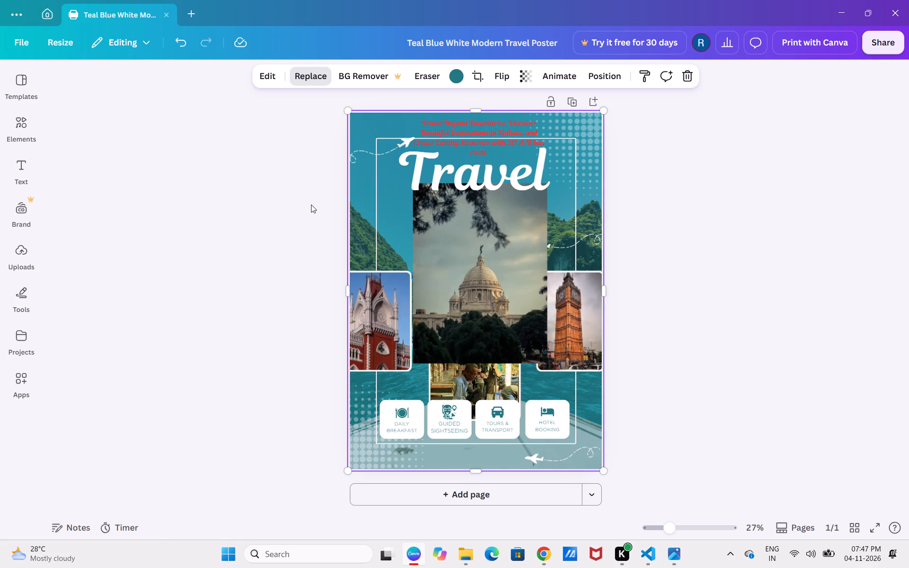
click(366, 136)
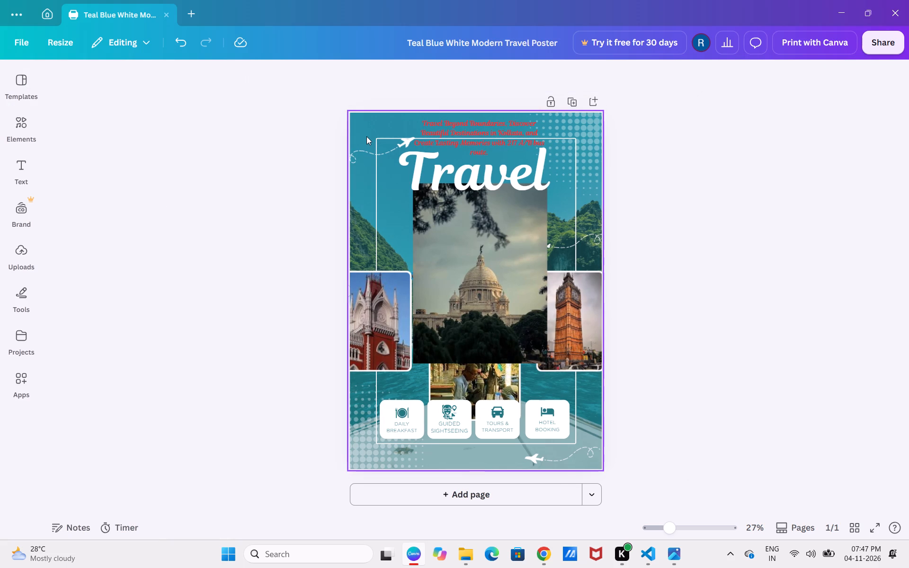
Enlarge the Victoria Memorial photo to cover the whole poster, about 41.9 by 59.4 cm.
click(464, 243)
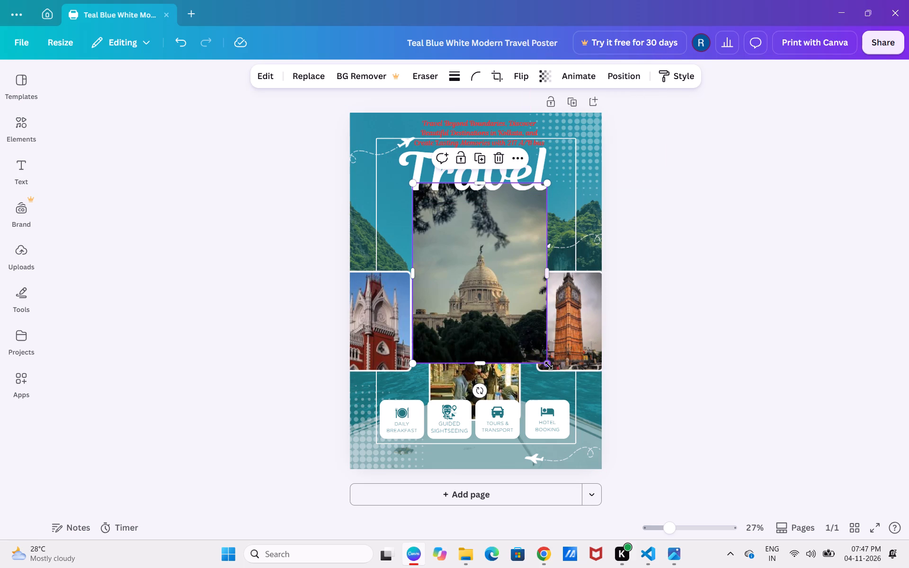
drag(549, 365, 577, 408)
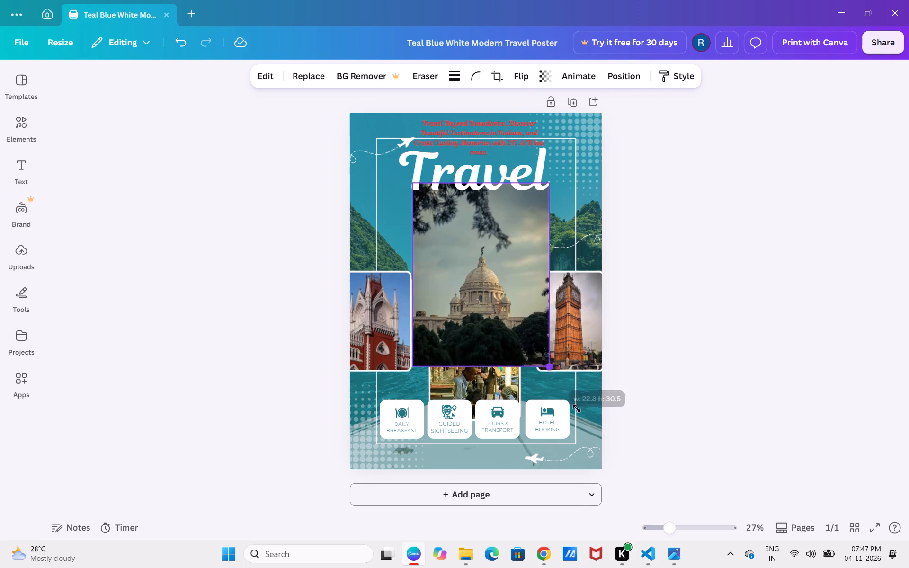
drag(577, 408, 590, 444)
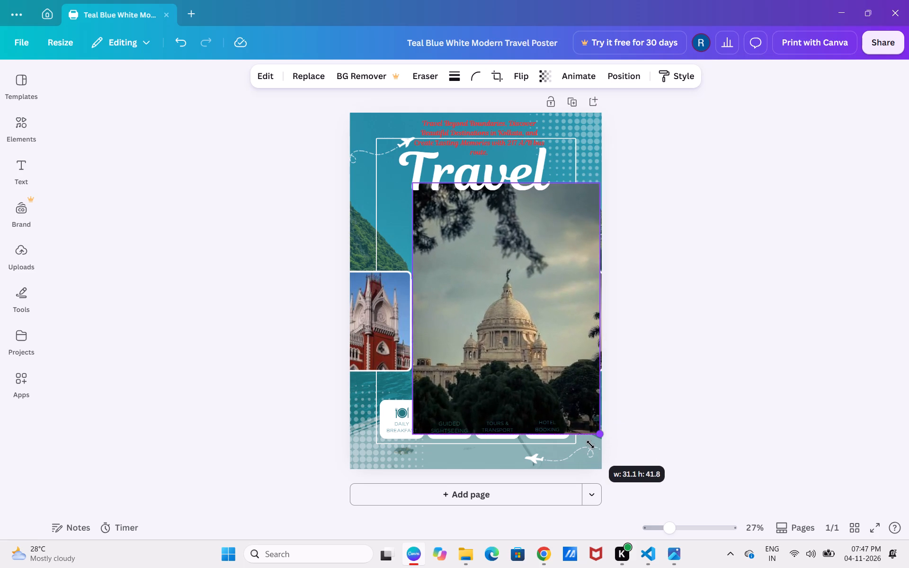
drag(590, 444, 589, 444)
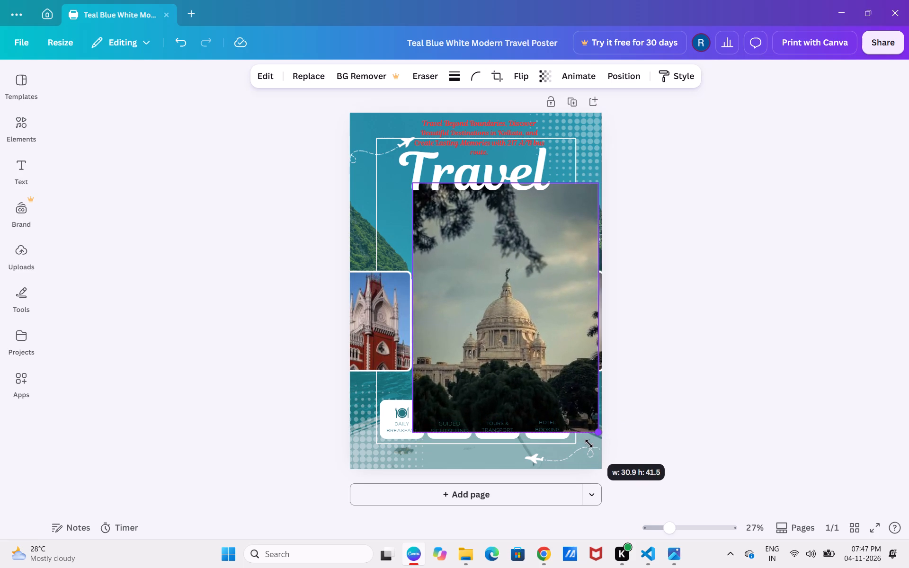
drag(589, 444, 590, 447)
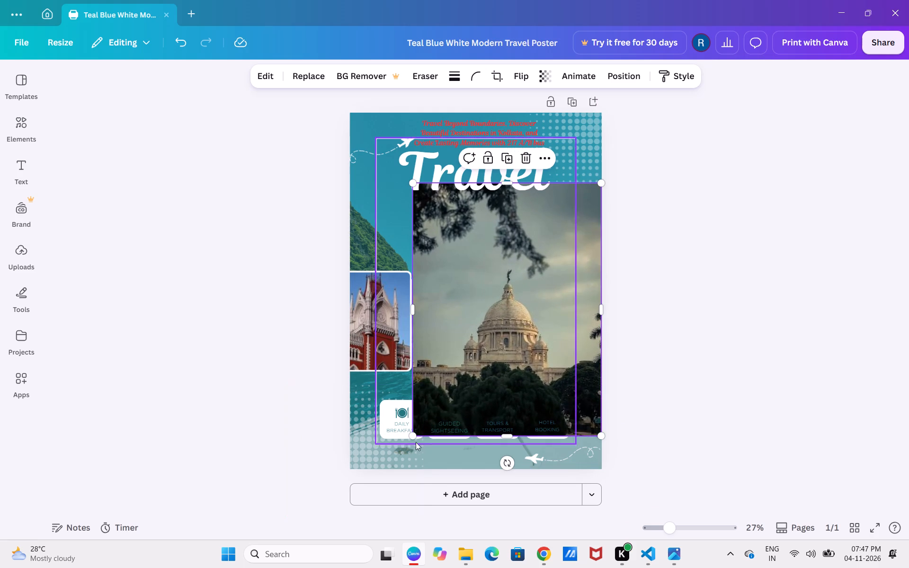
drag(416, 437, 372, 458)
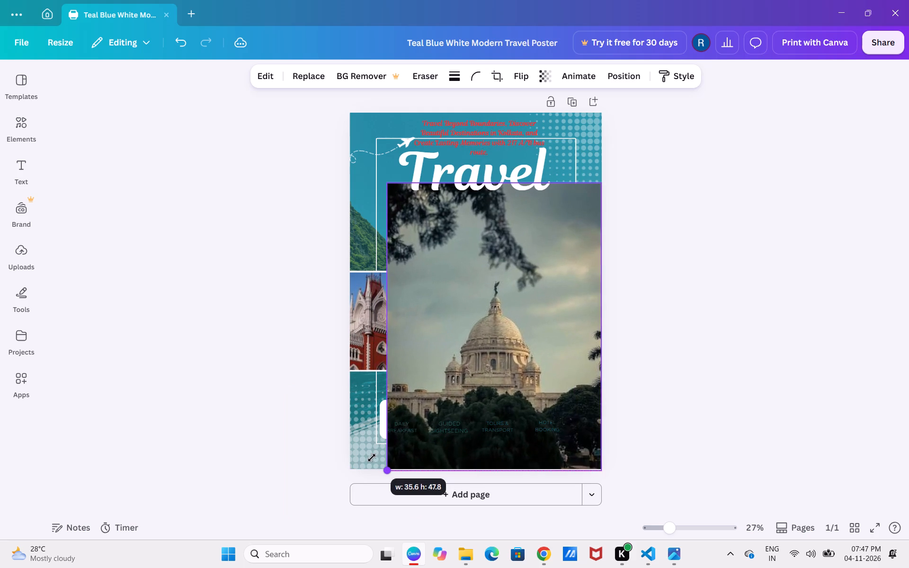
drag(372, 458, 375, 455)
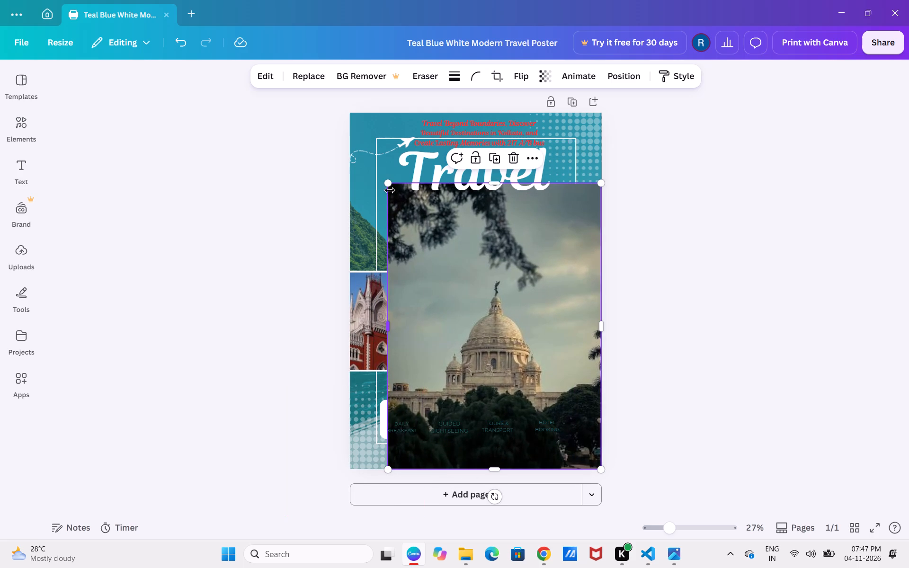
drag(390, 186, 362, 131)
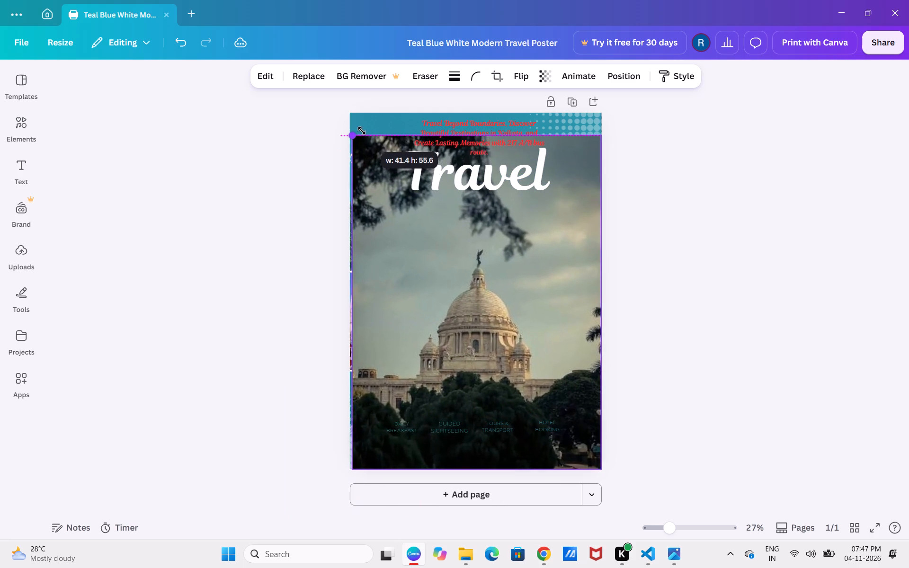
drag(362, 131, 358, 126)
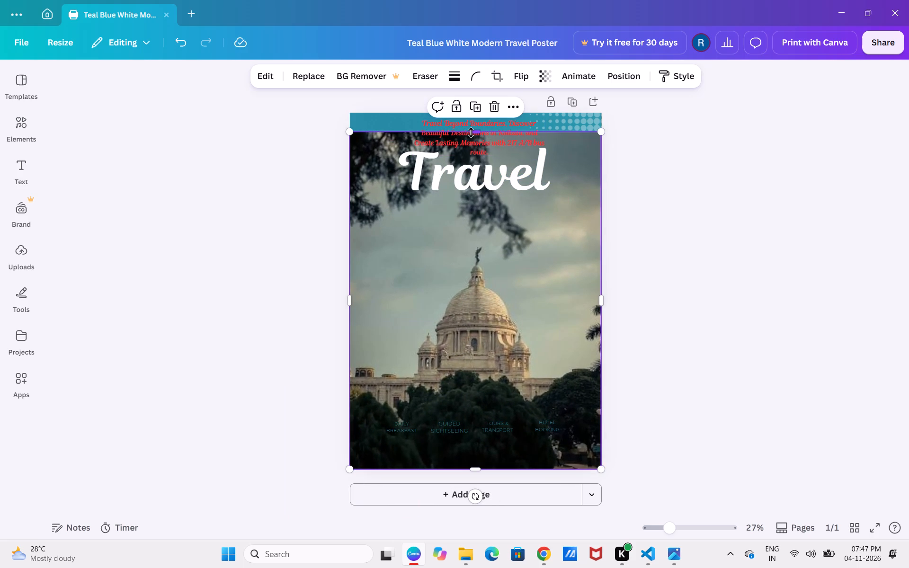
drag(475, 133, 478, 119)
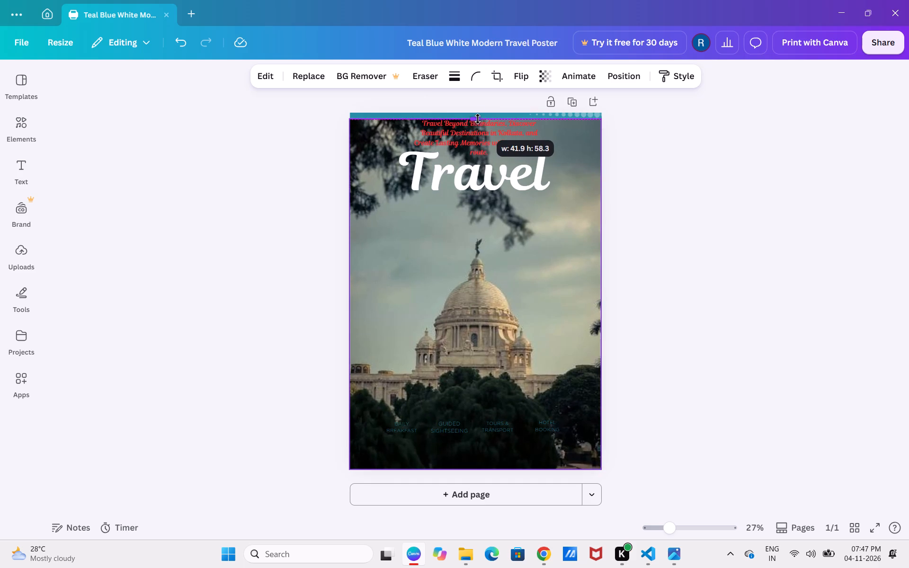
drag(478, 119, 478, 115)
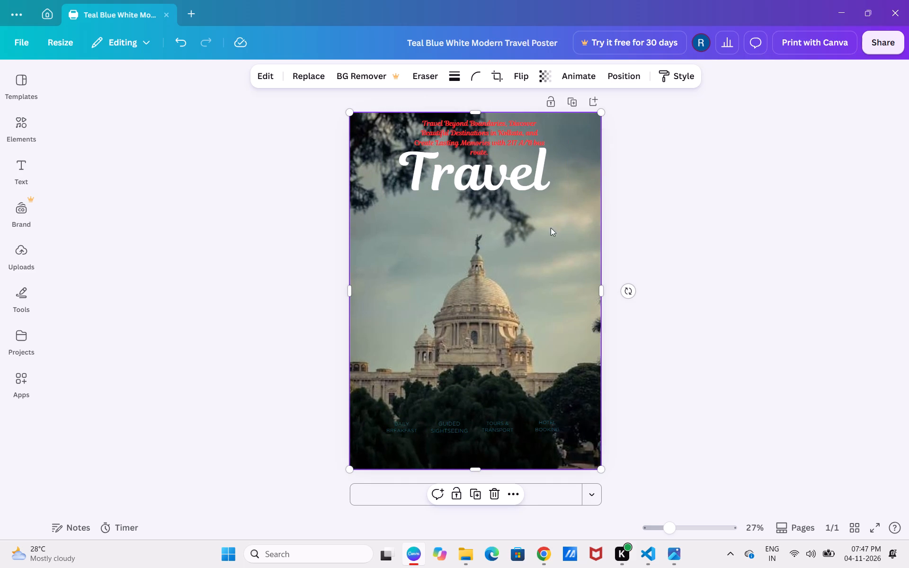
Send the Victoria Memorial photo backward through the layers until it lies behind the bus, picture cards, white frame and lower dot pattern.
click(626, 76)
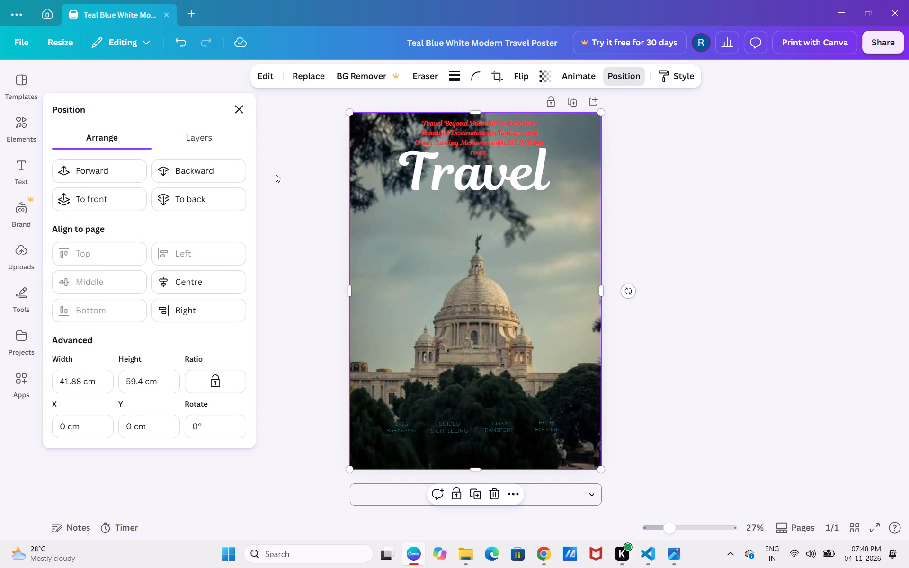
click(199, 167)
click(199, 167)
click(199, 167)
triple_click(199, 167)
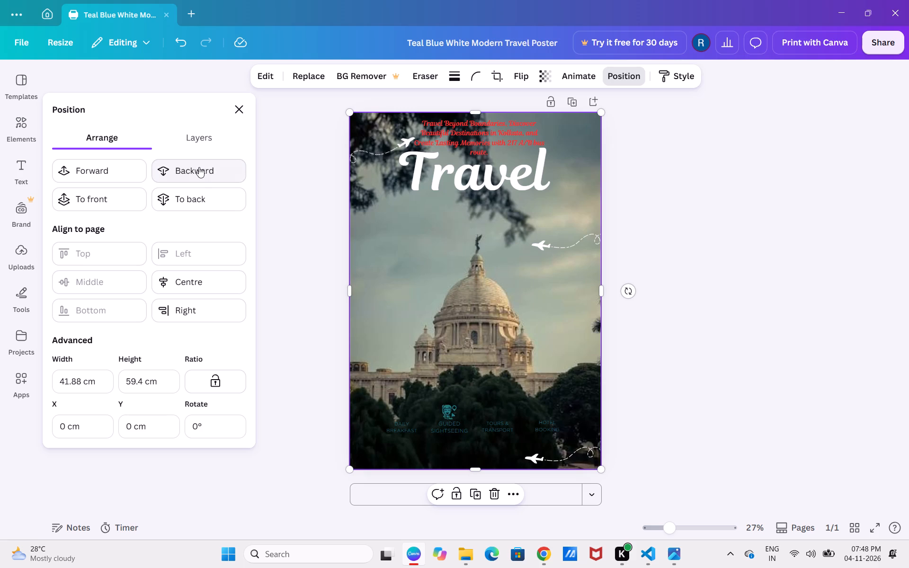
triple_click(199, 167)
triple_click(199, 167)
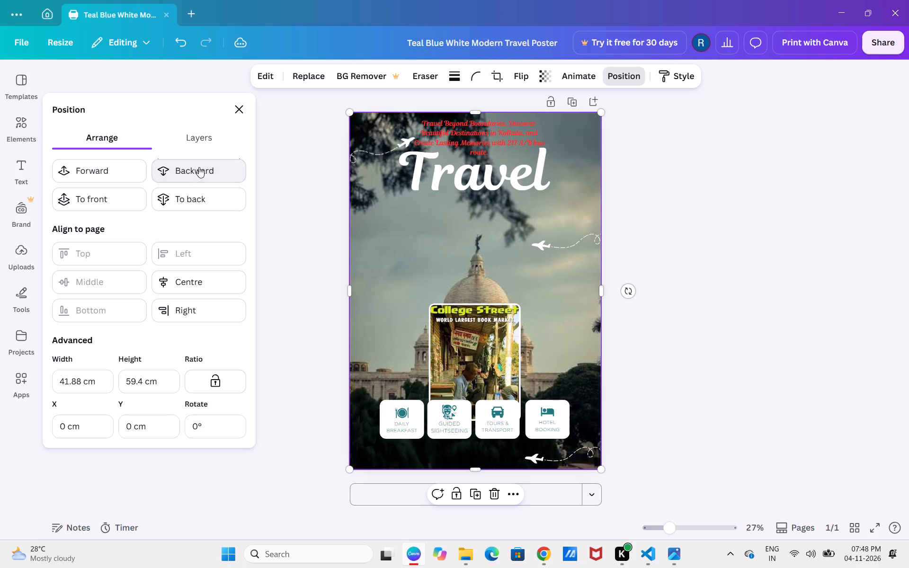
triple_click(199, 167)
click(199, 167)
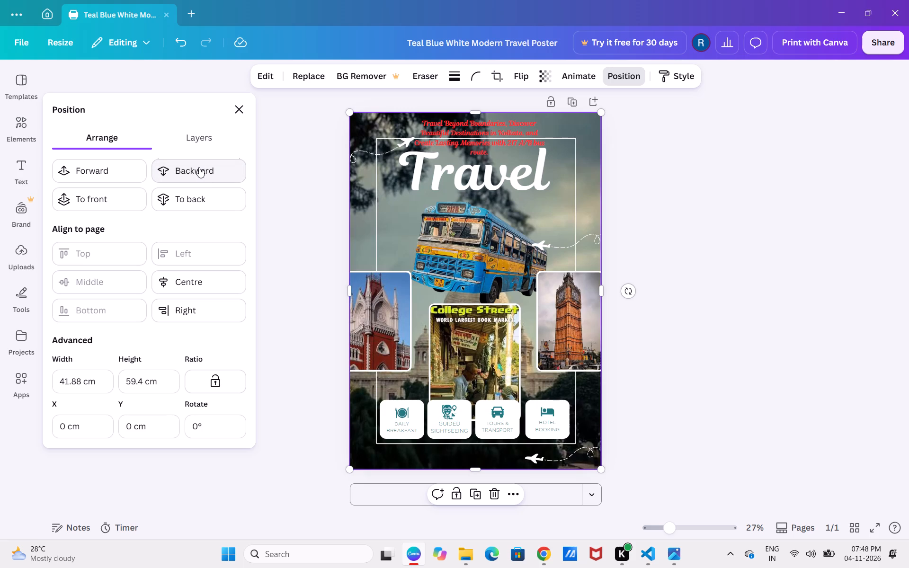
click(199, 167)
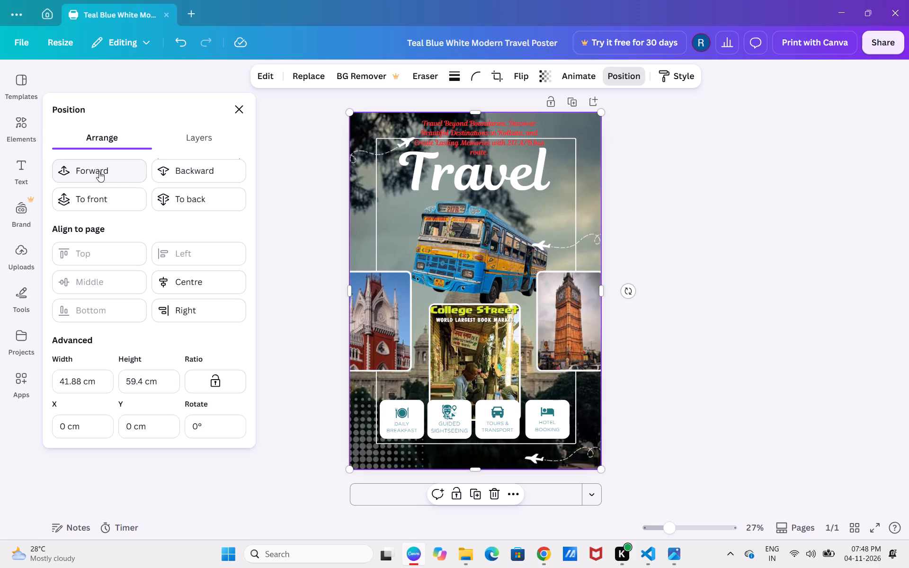
Bring the Victoria Memorial photo to the front of the poster and delete it.
click(99, 202)
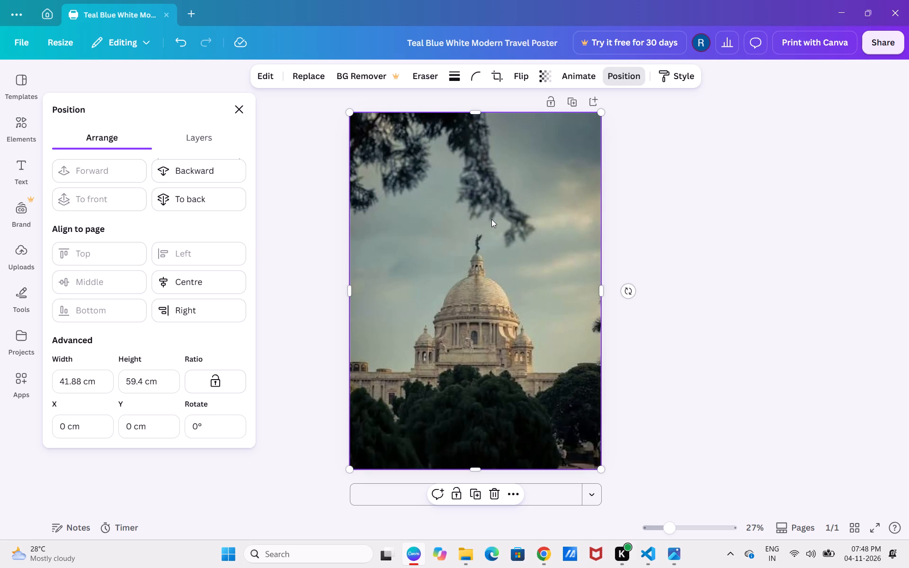
key(Delete)
click(833, 203)
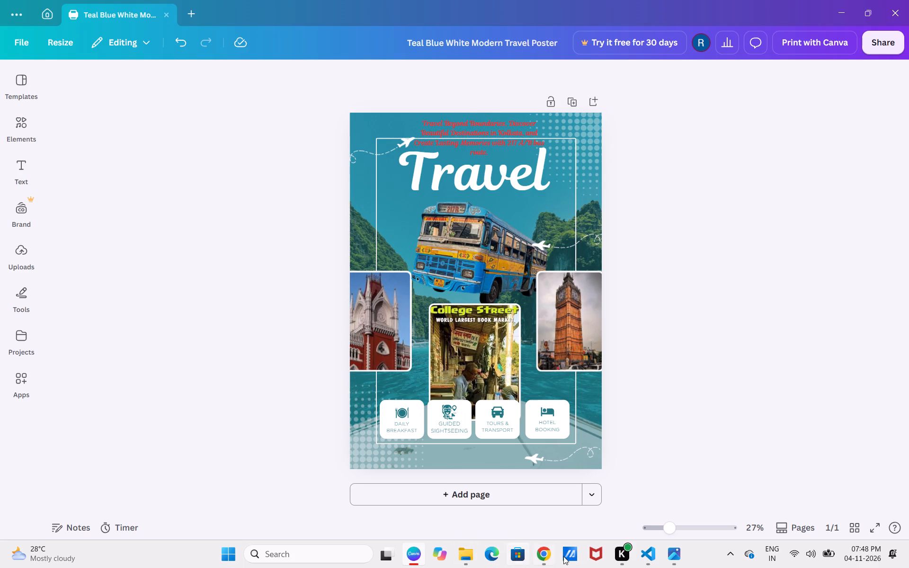
Switch to Chrome and look through the Kolkata wallpaper image results for another portrait photo suited to the poster background.
click(541, 554)
scroll(344, 320, up, 2)
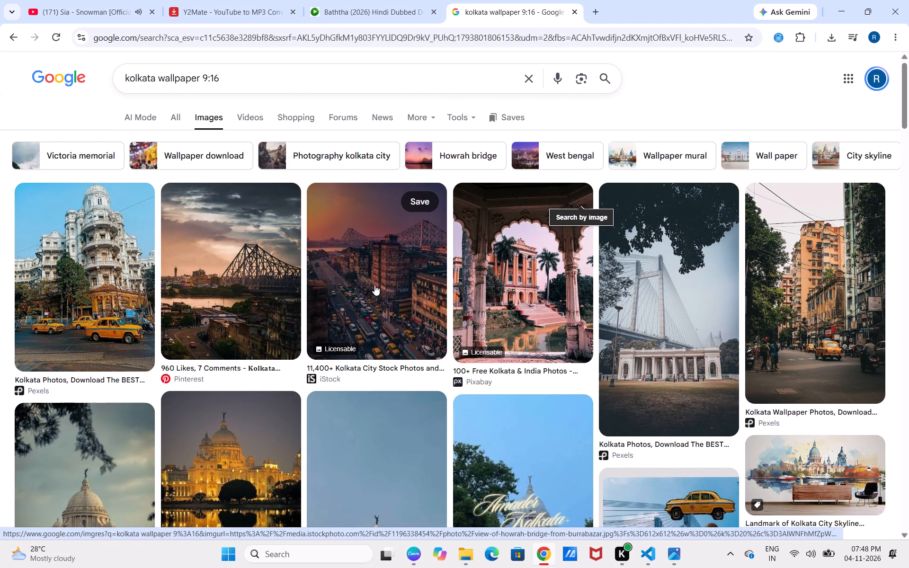
scroll(374, 285, down, 4)
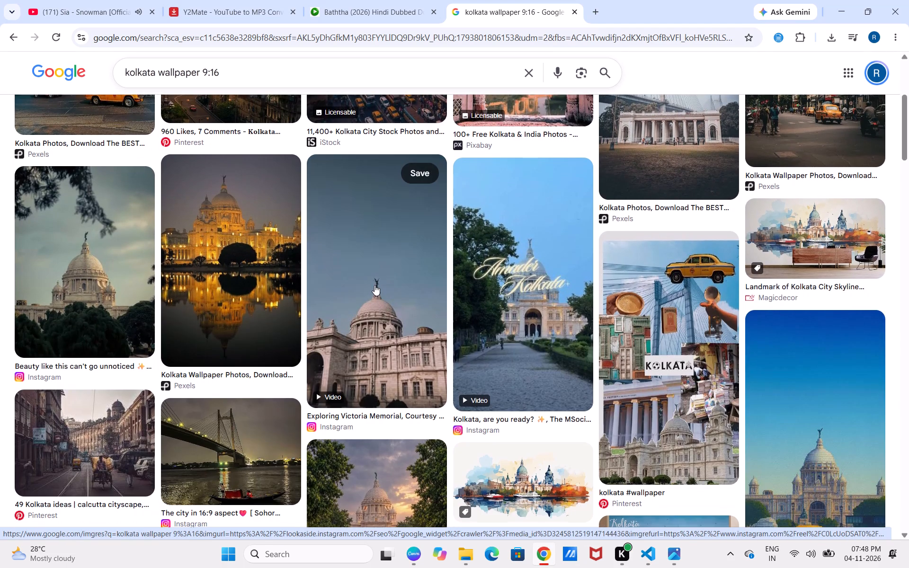
scroll(374, 285, up, 4)
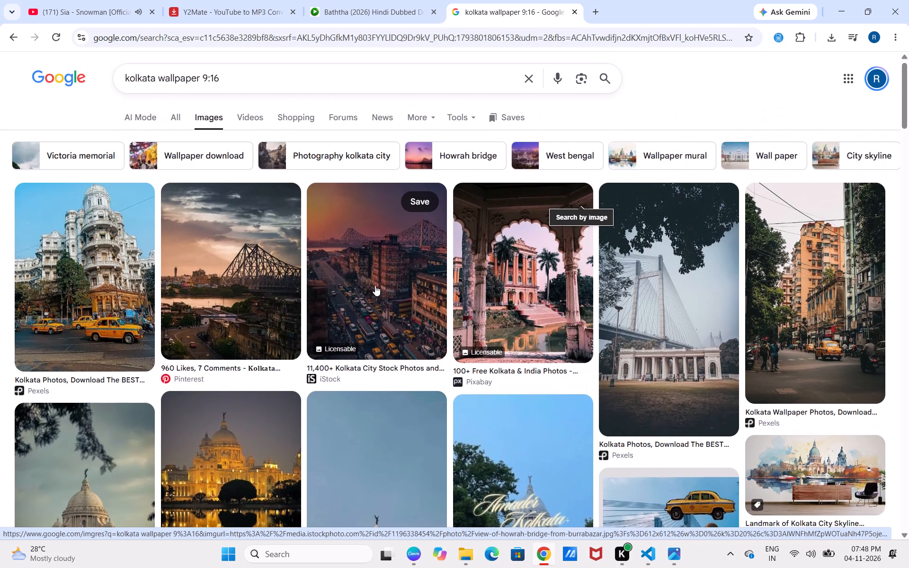
scroll(369, 287, down, 6)
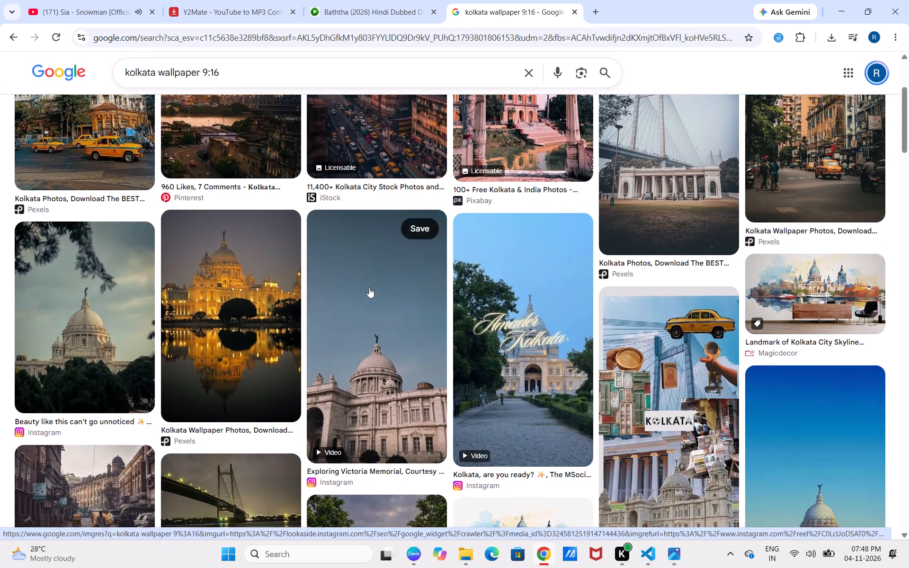
scroll(369, 287, down, 8)
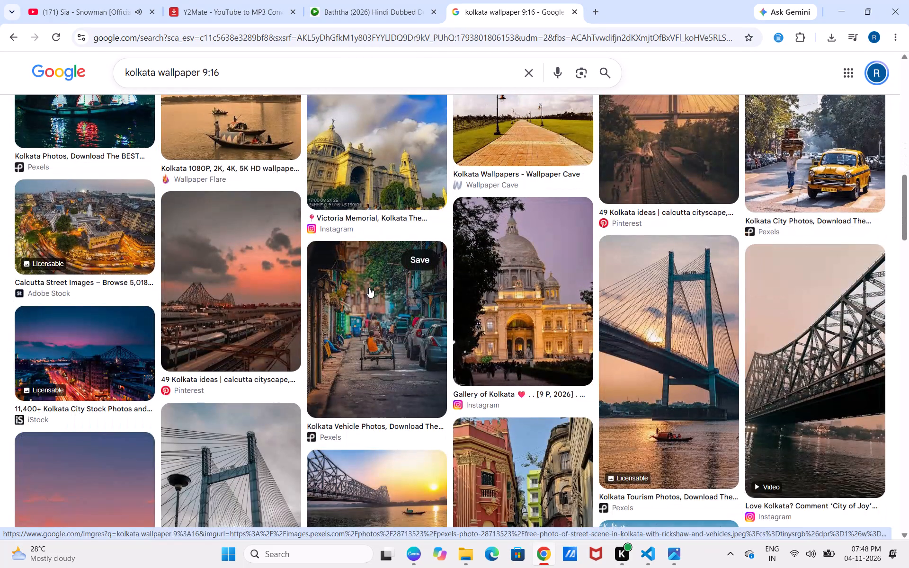
scroll(369, 287, down, 2)
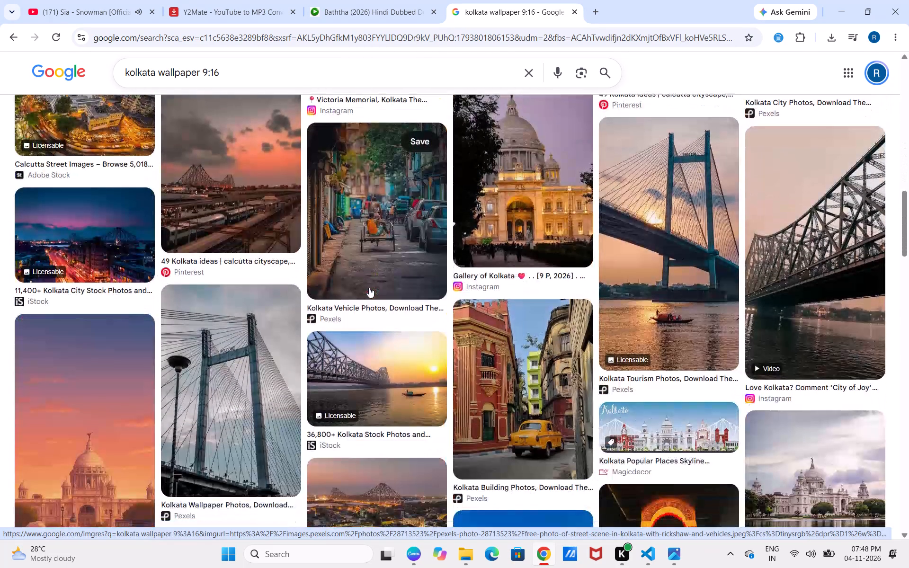
scroll(369, 287, down, 3)
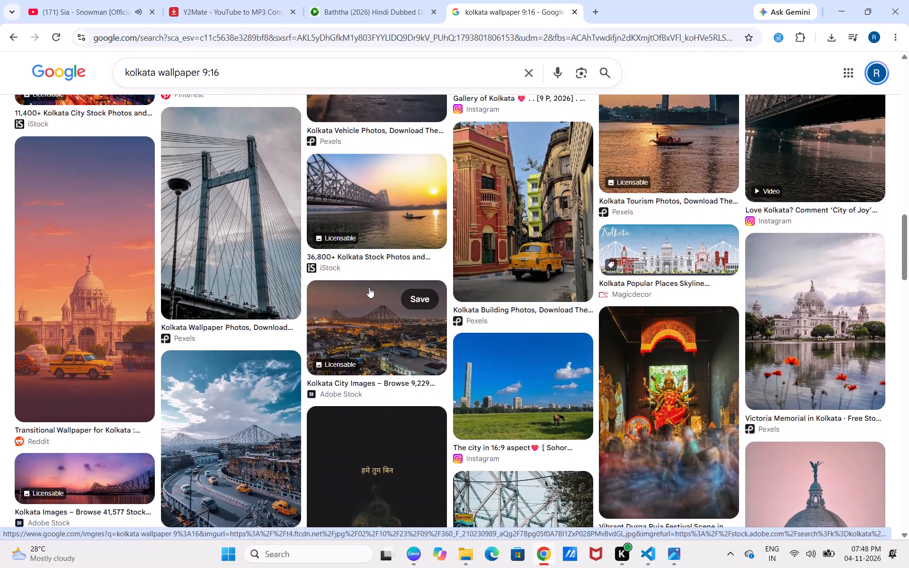
scroll(369, 287, down, 3)
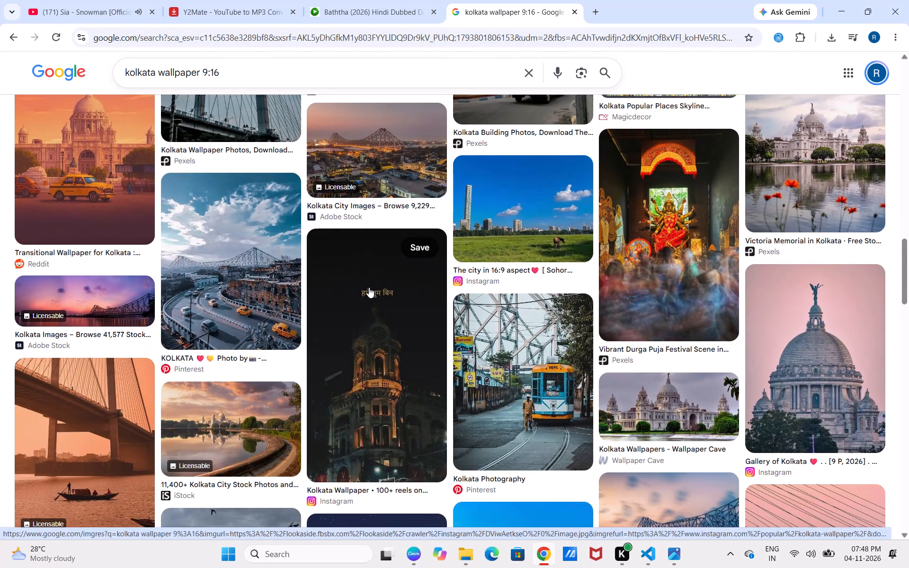
scroll(369, 287, up, 1)
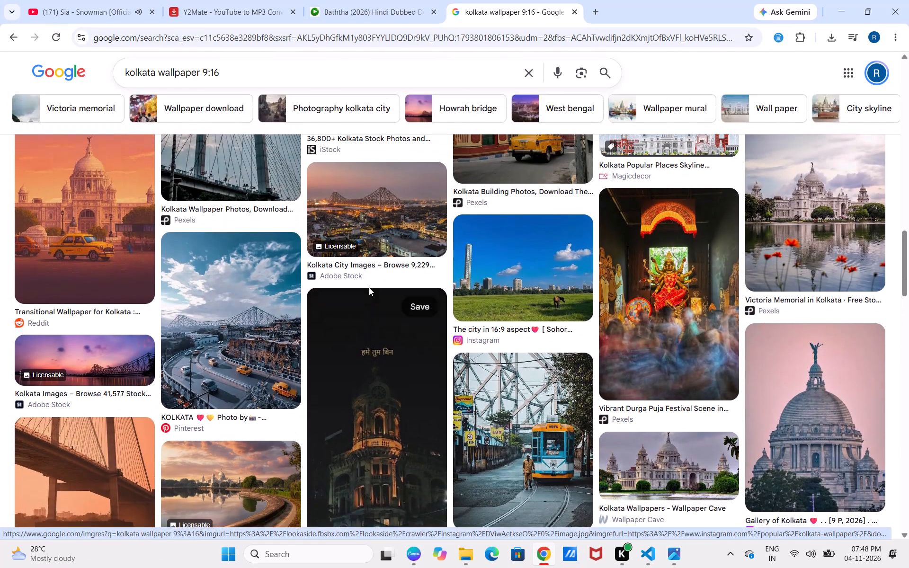
scroll(369, 287, up, 1)
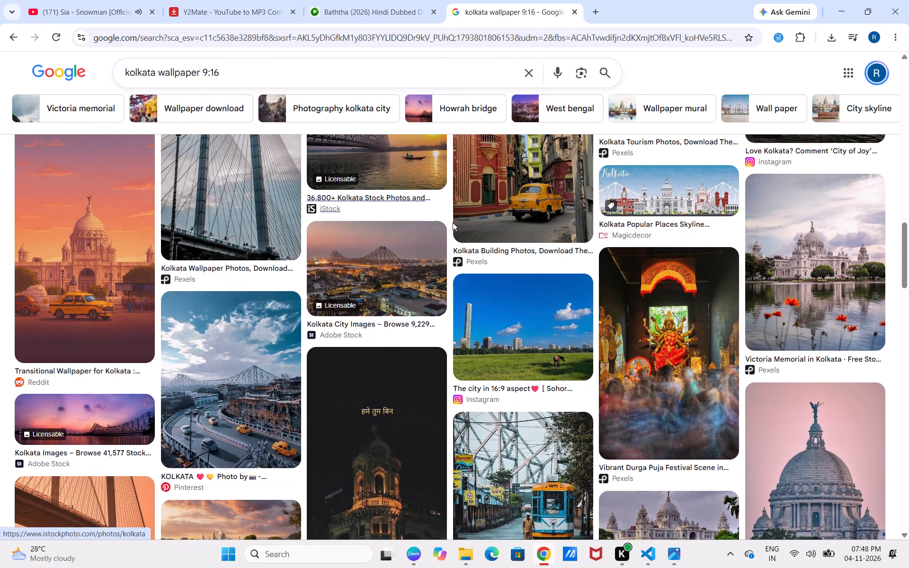
Switch to the YouTube tab and browse the suggested videos beside the Sia Snowman video.
click(108, 0)
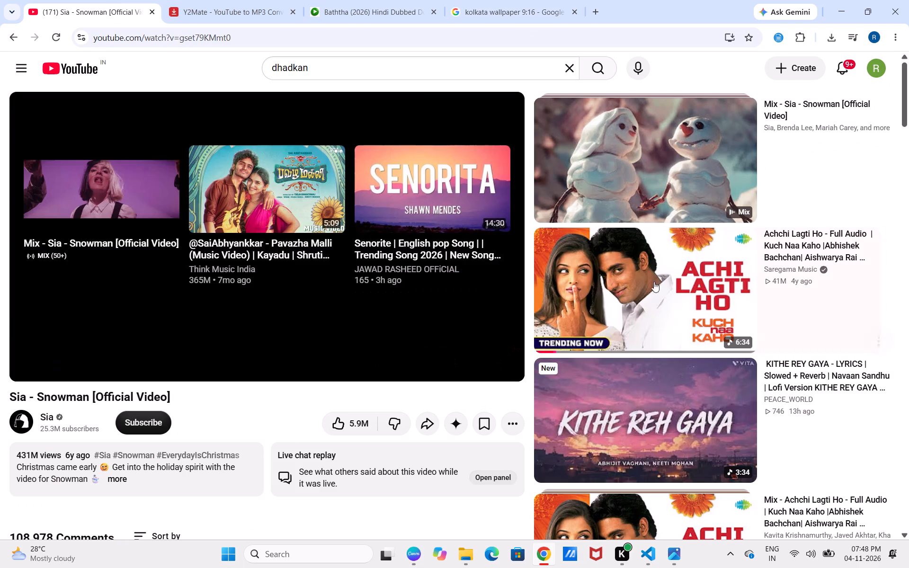
scroll(676, 296, down, 3)
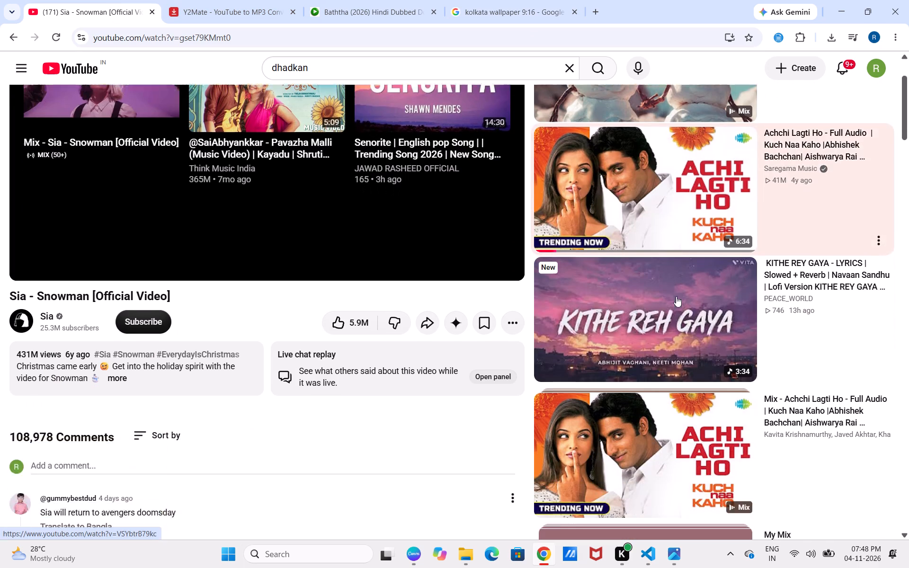
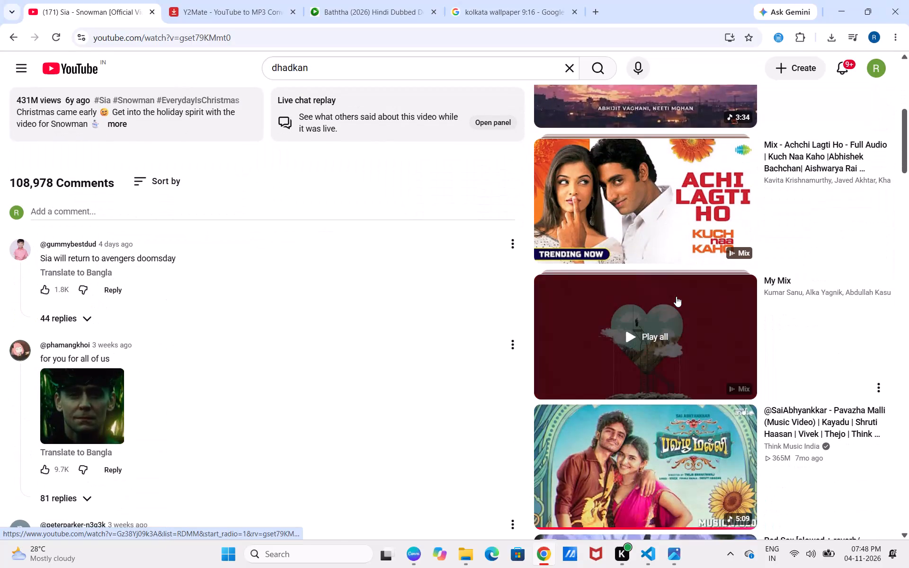
Browse the suggested videos beside the Sia Snowman video and play "Prostab - Odd Signature (Official)".
scroll(676, 296, down, 3)
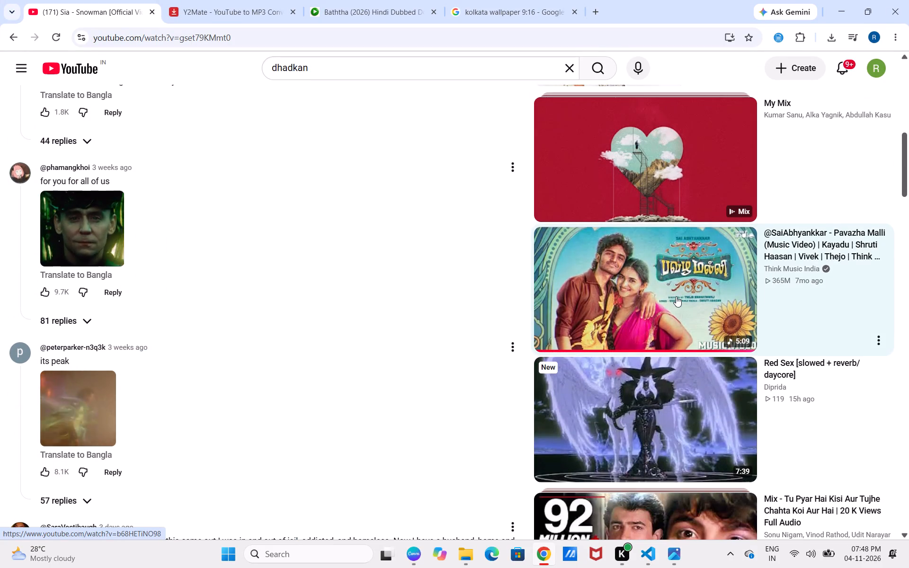
scroll(676, 296, up, 11)
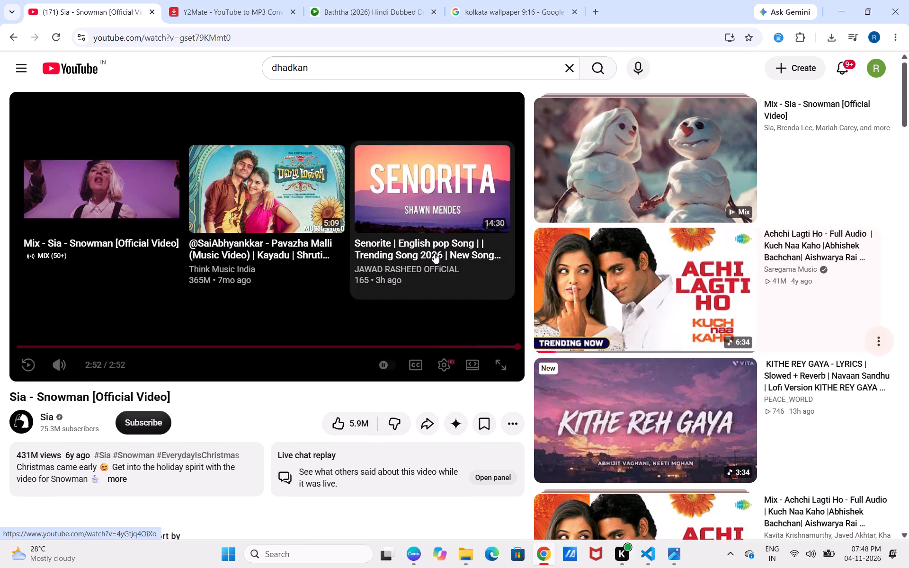
scroll(712, 302, down, 3)
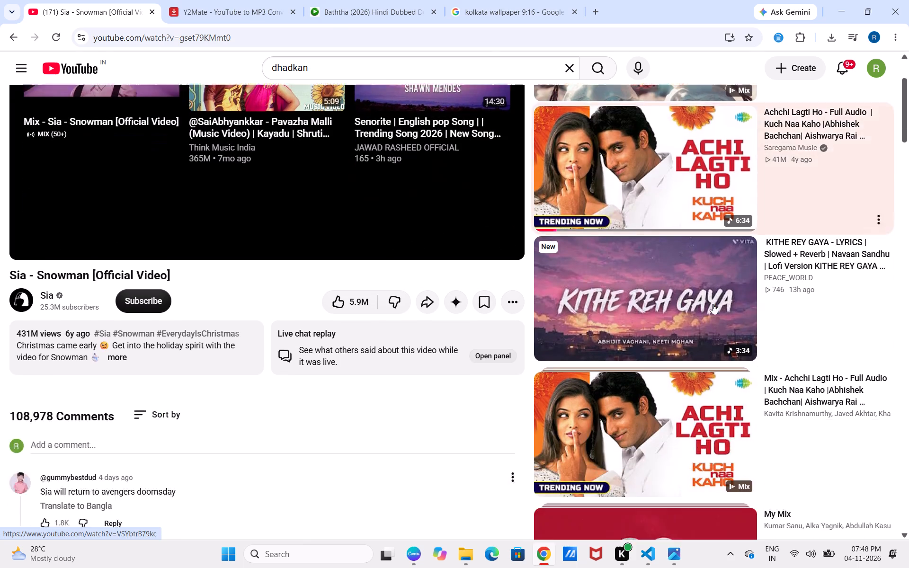
scroll(713, 304, down, 16)
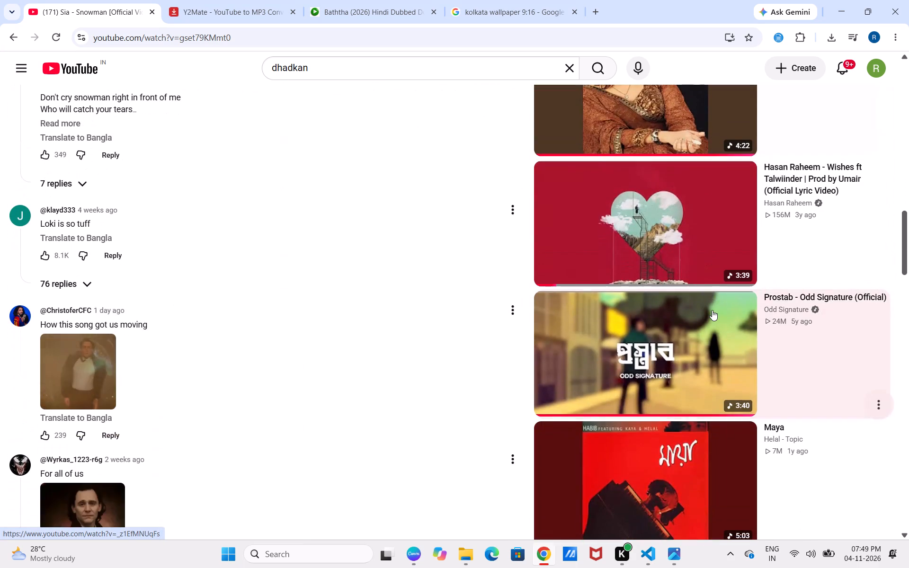
scroll(712, 310, down, 1)
click(710, 304)
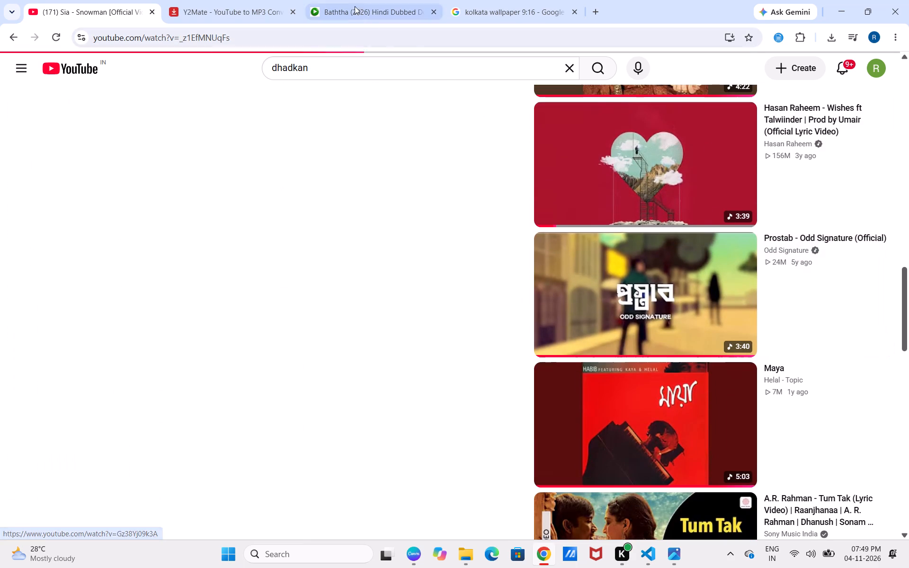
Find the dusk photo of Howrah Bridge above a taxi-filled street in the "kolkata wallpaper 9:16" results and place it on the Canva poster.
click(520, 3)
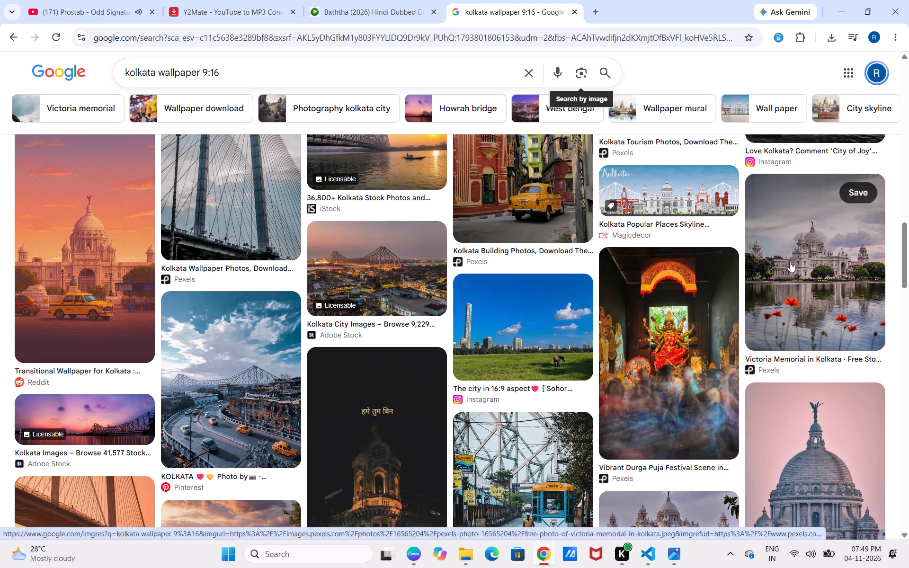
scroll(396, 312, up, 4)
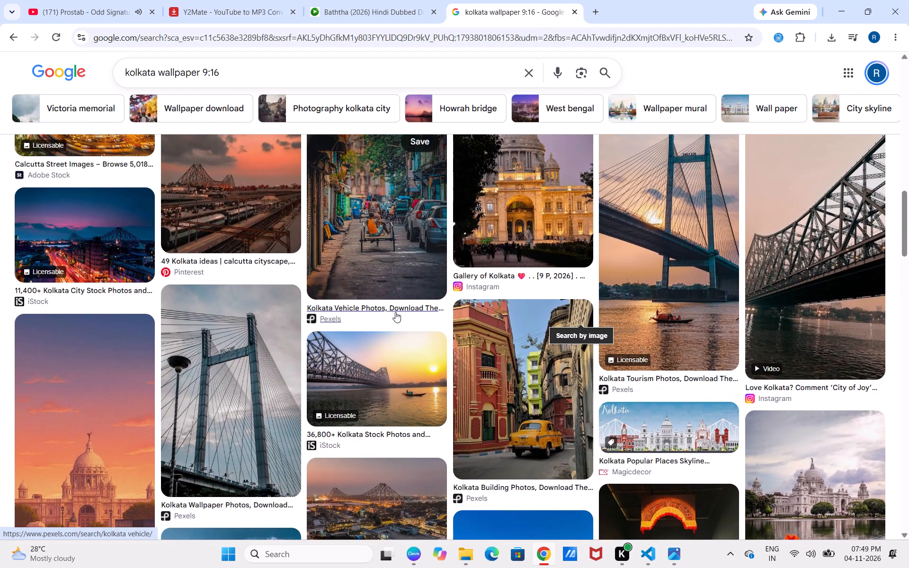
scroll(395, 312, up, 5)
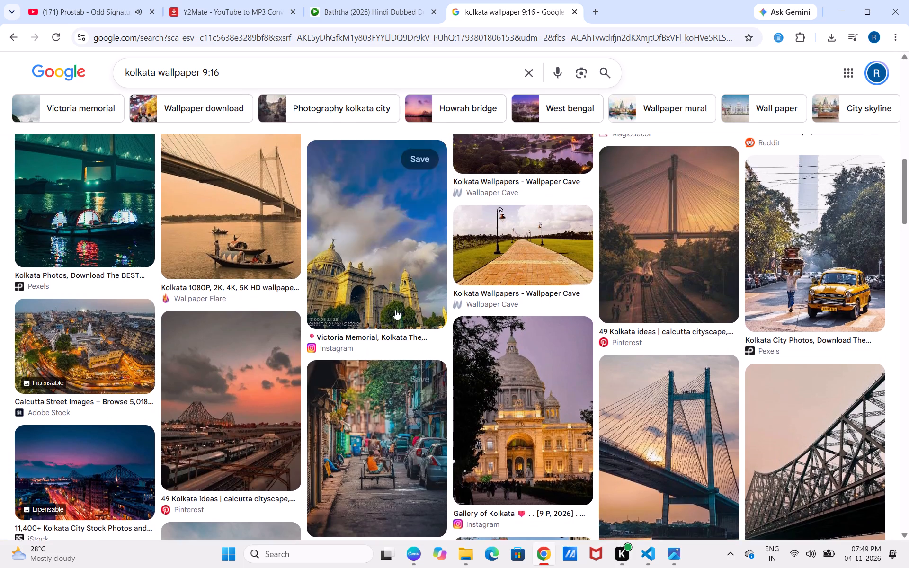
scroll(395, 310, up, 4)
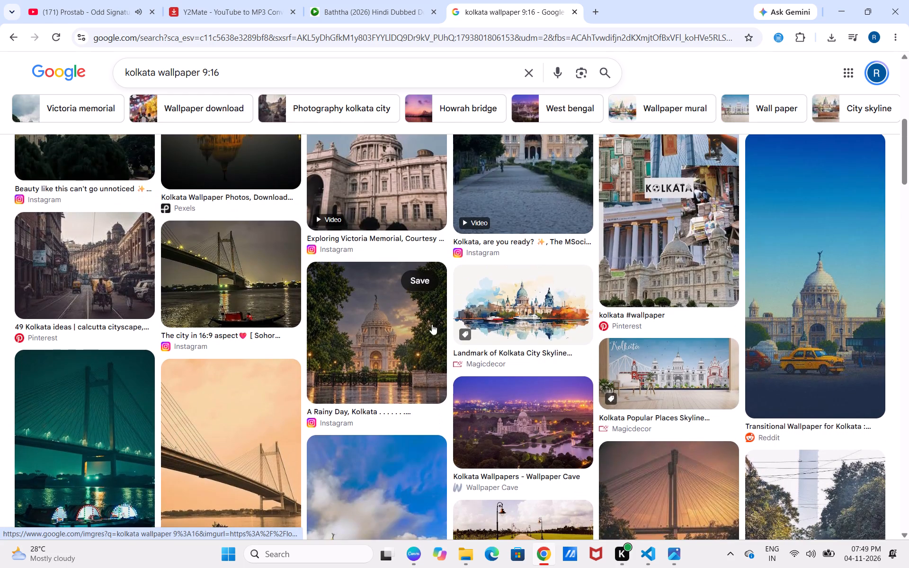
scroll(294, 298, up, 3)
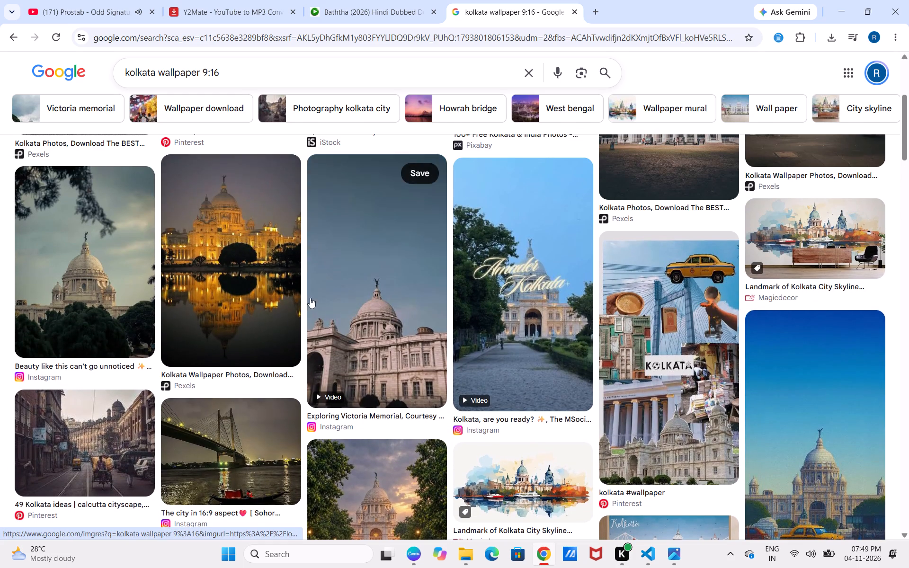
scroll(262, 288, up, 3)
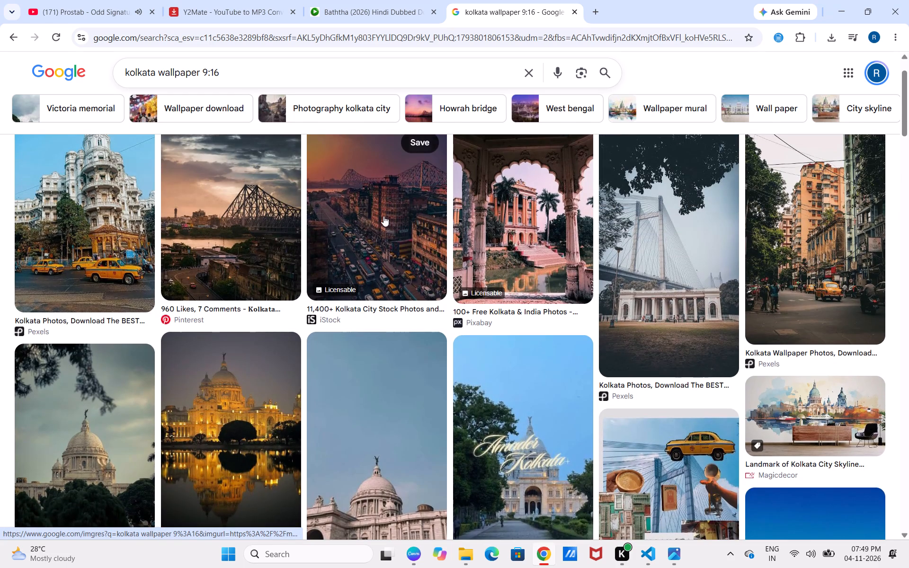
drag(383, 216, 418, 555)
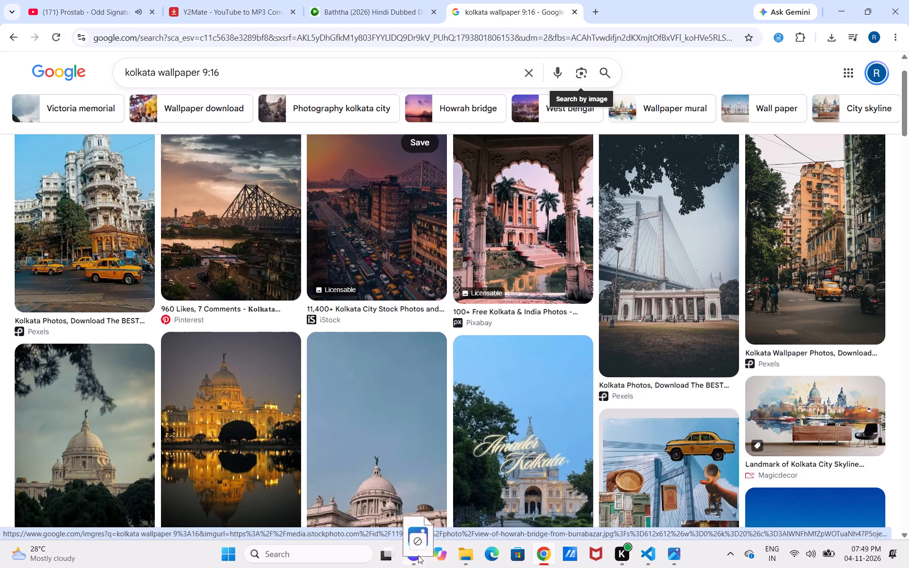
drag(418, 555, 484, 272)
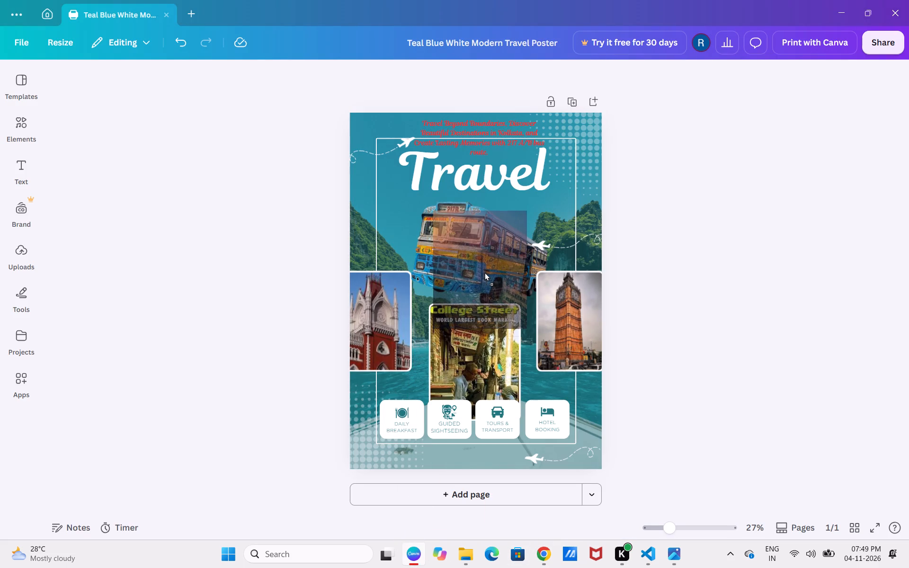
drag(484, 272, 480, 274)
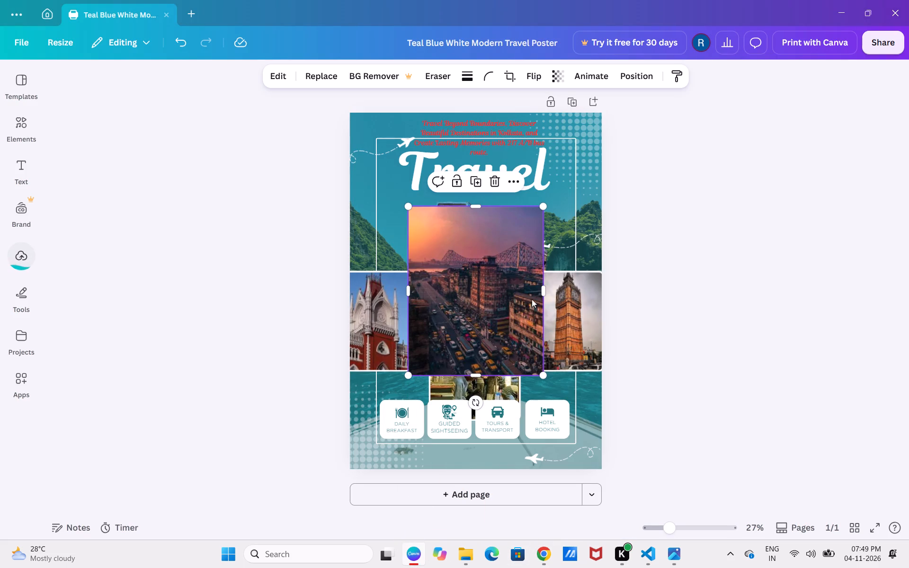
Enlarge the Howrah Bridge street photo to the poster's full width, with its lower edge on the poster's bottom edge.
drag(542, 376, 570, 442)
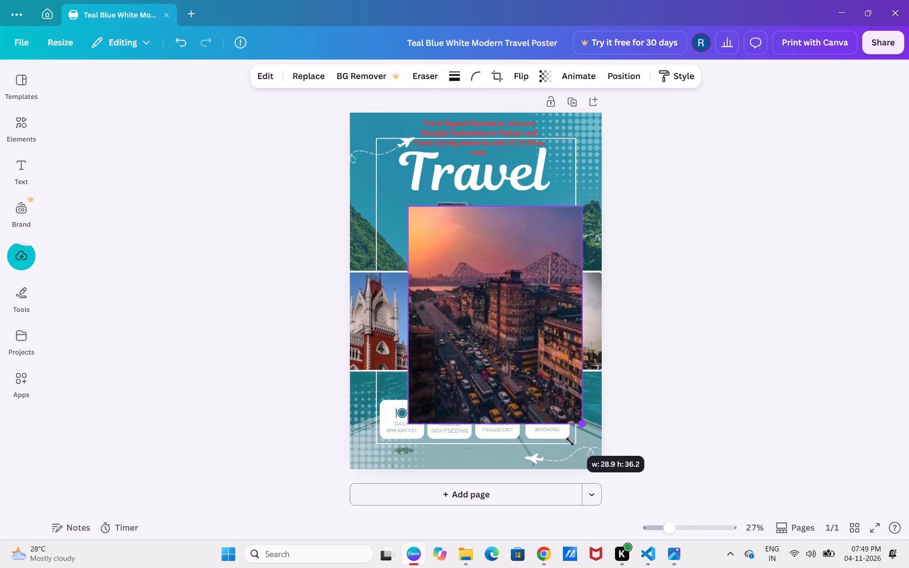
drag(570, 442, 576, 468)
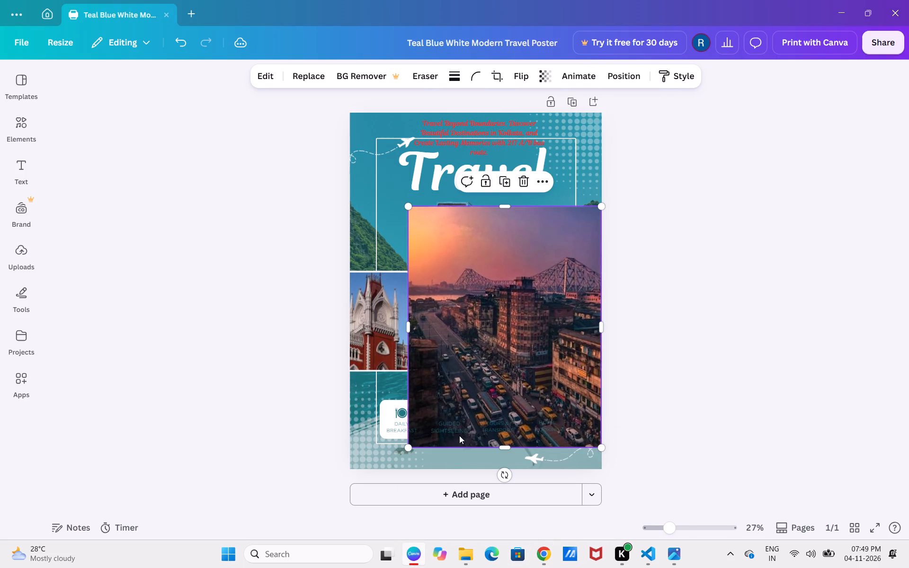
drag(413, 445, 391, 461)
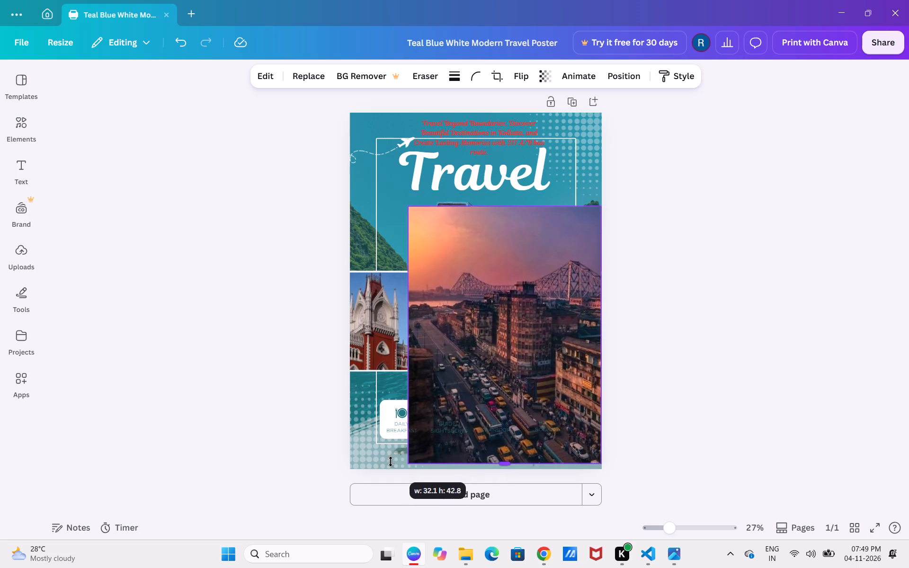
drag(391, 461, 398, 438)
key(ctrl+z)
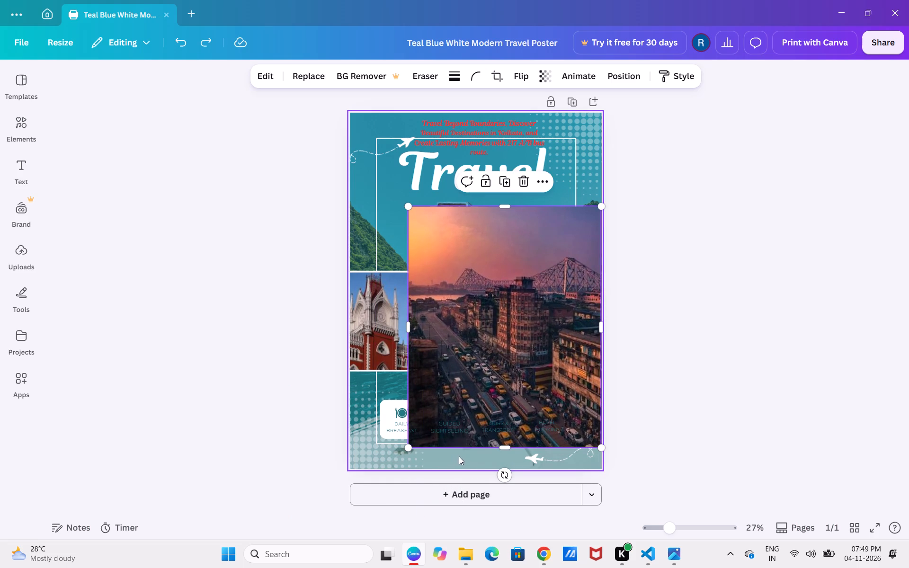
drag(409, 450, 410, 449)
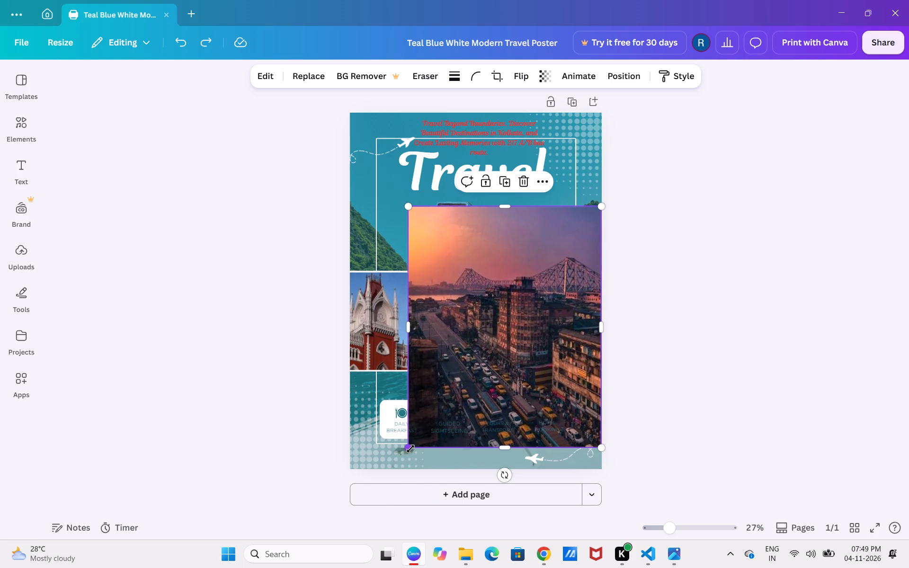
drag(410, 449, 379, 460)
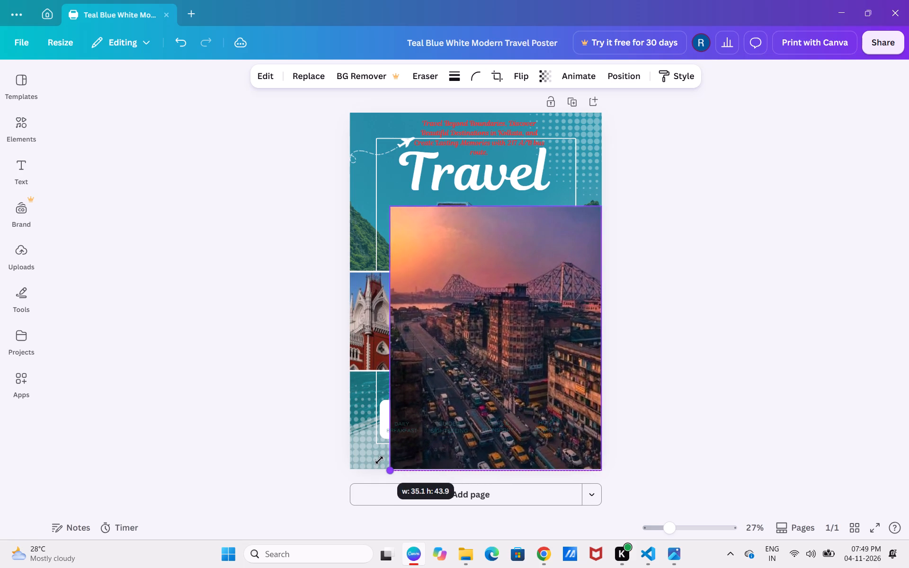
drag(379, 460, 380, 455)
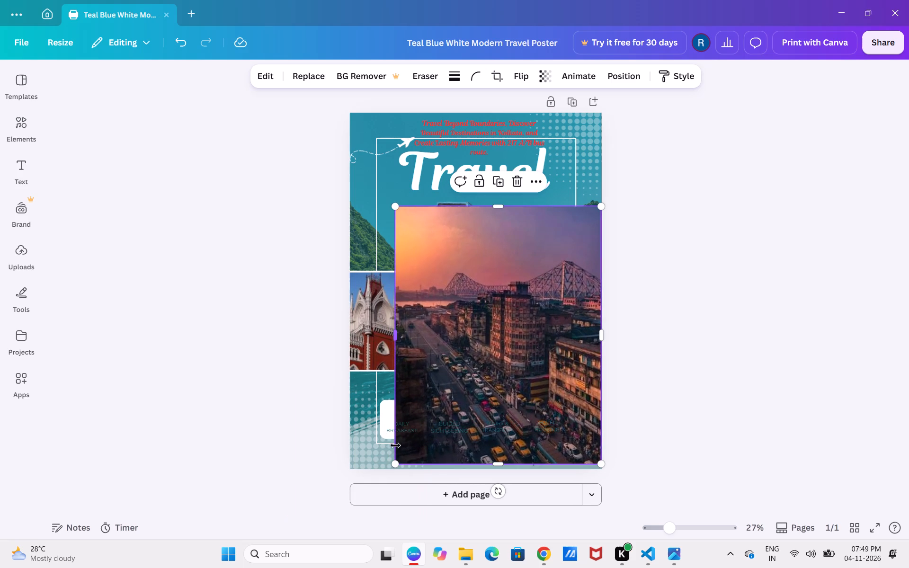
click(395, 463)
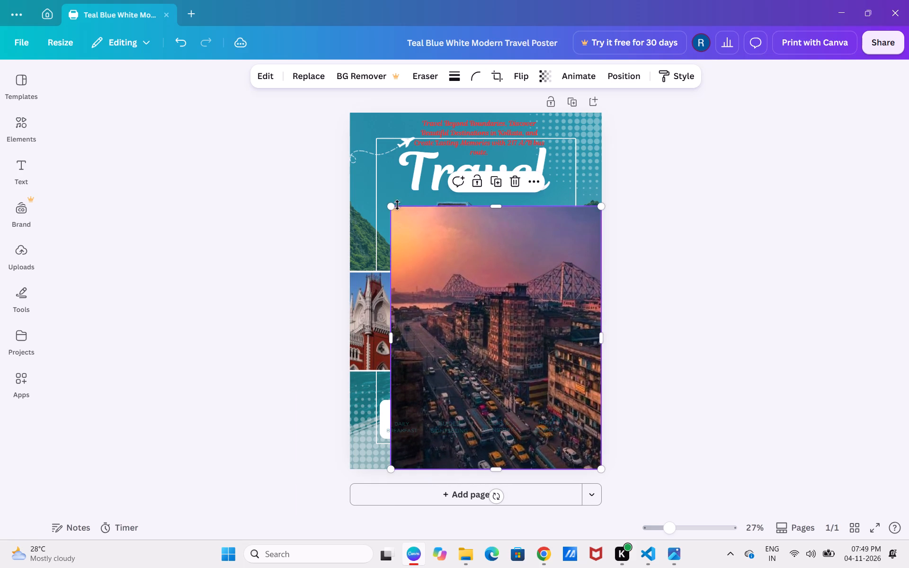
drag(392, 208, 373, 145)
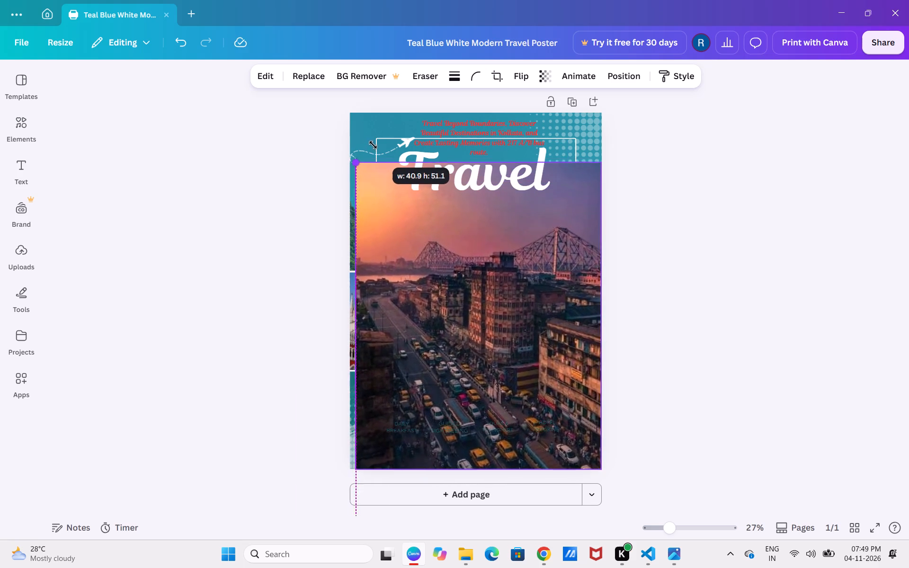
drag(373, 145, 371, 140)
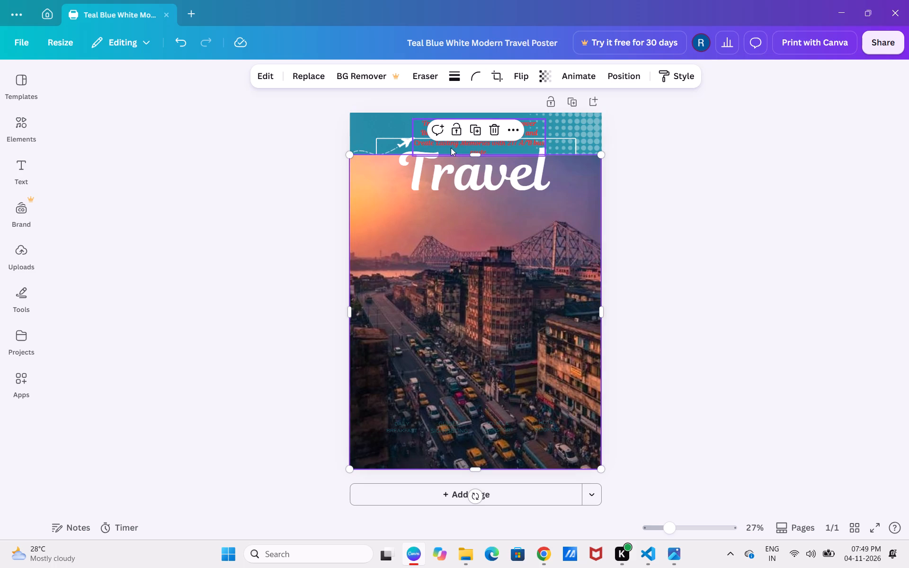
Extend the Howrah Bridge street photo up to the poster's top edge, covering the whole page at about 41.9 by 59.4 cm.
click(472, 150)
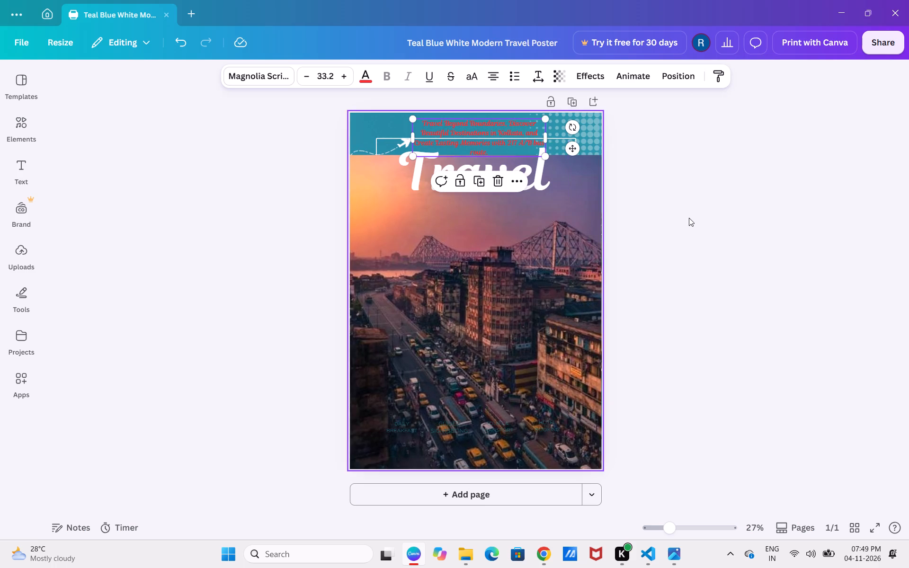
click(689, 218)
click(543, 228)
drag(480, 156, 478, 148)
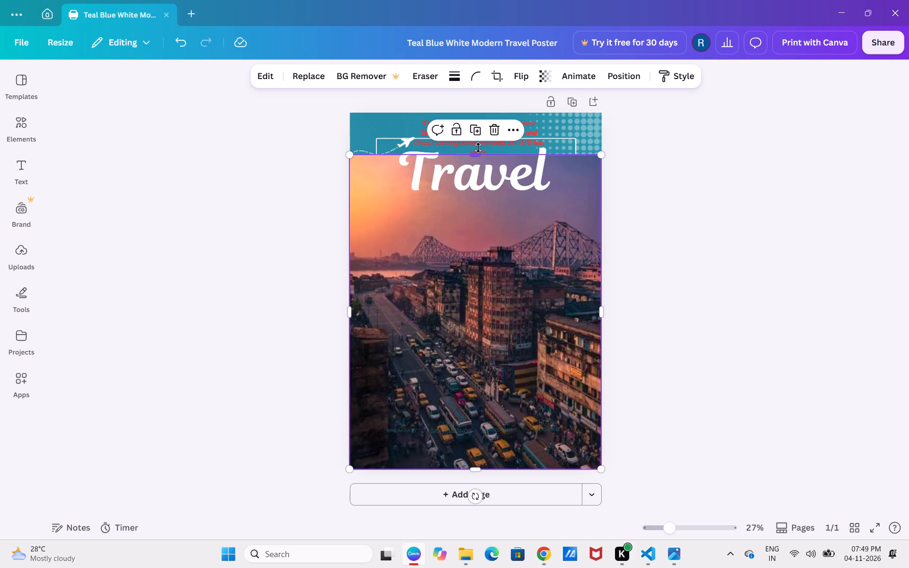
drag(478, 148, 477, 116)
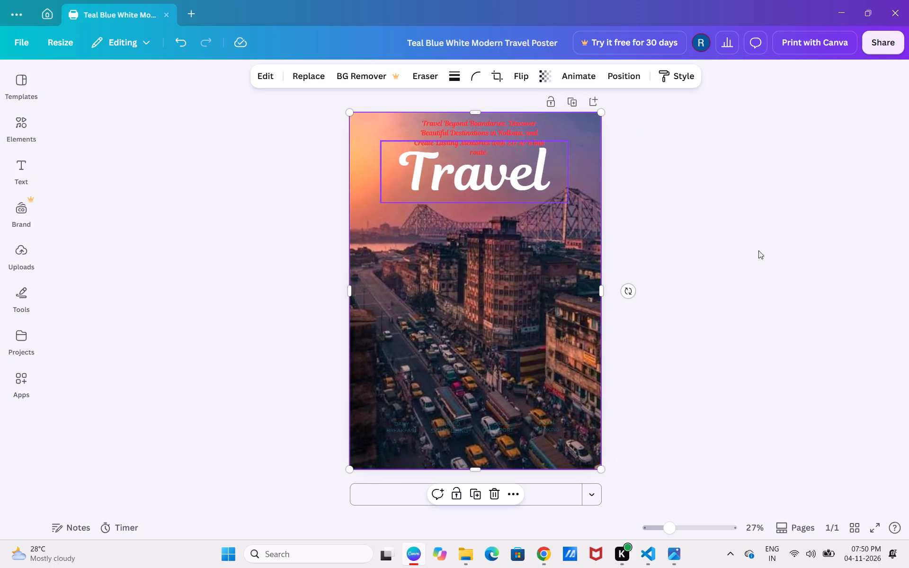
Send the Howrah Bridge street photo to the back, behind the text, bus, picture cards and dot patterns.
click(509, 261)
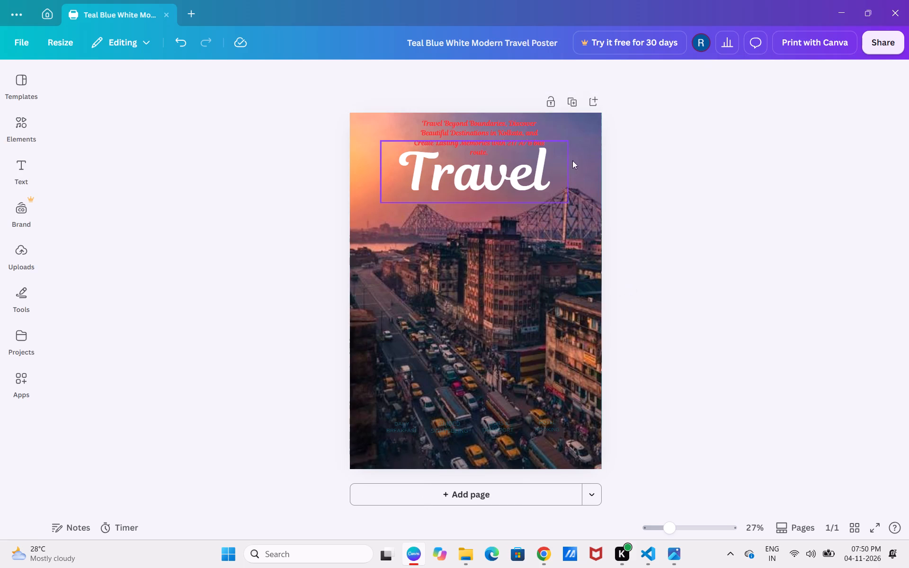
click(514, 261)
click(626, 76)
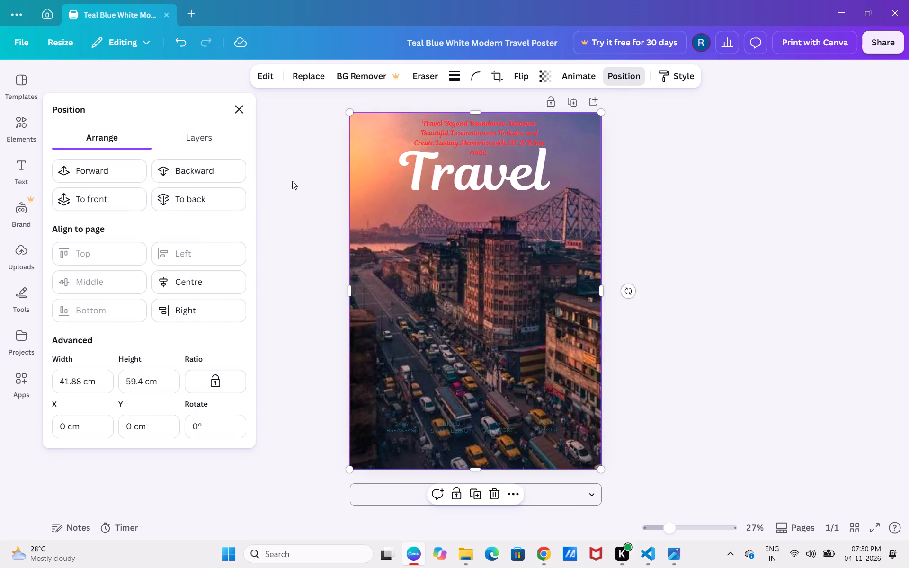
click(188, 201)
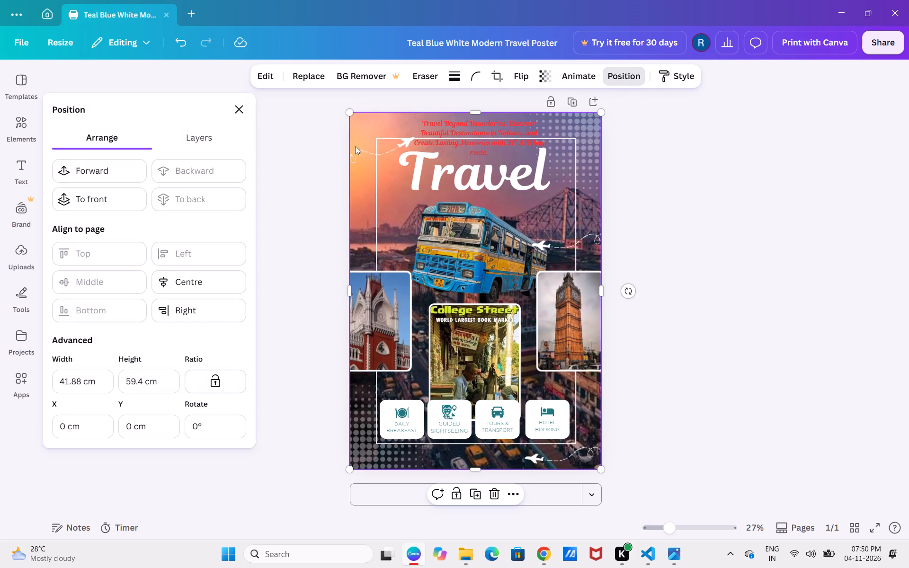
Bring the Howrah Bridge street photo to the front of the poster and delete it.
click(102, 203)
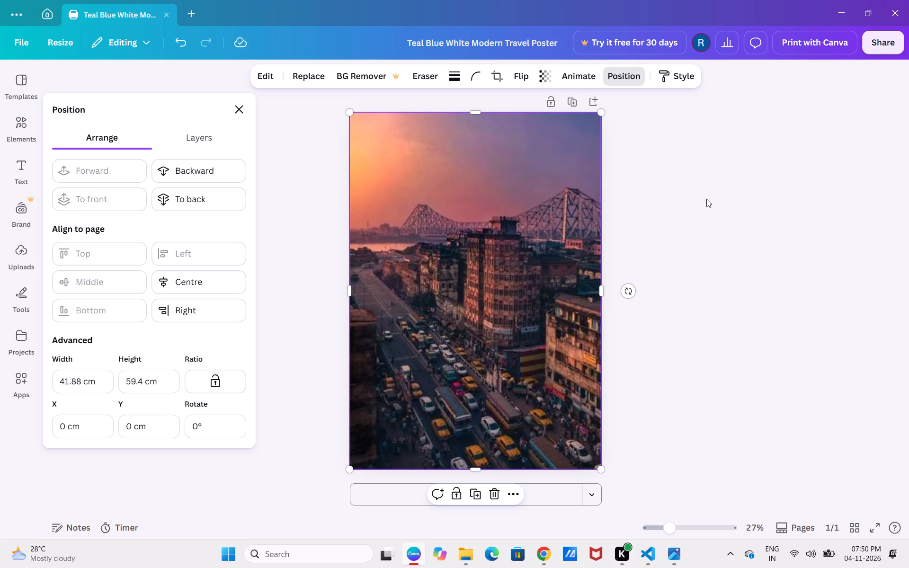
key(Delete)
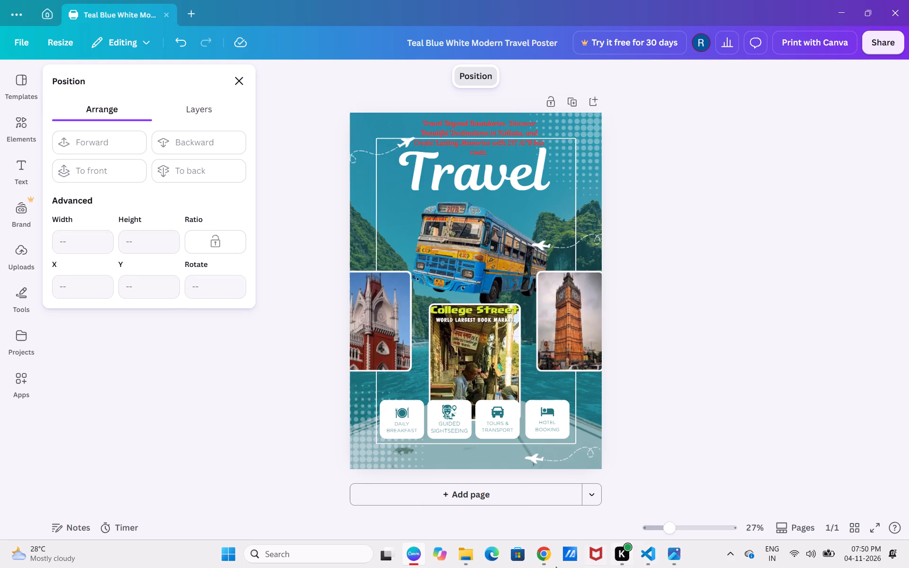
Switch to Chrome and browse the "kolkata wallpaper 9:16" image results for a portrait Kolkata photo suitable as the poster background.
click(536, 556)
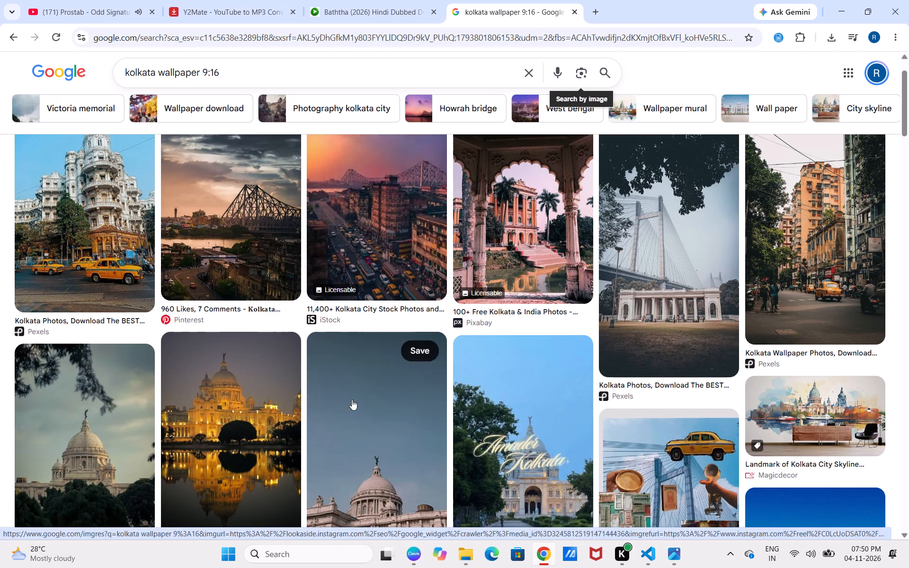
scroll(352, 400, down, 8)
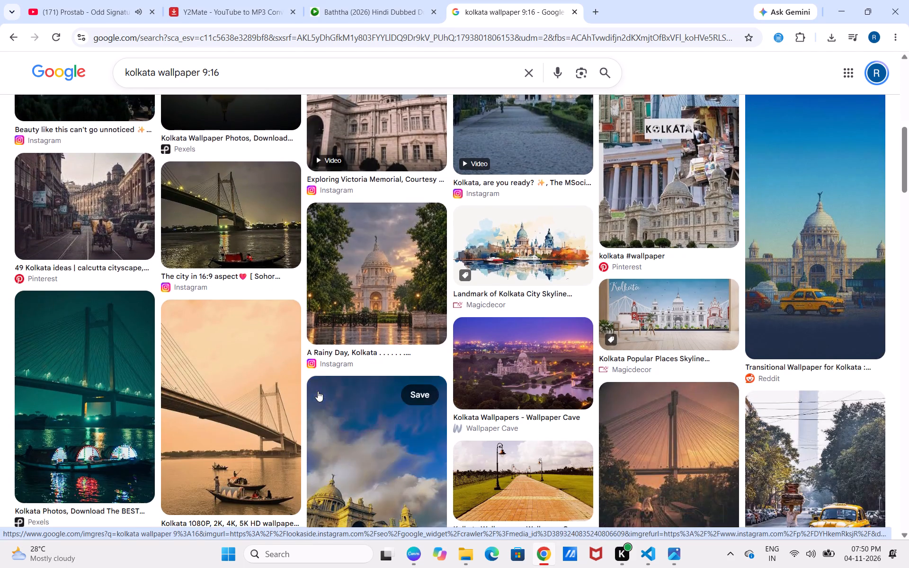
scroll(318, 391, down, 12)
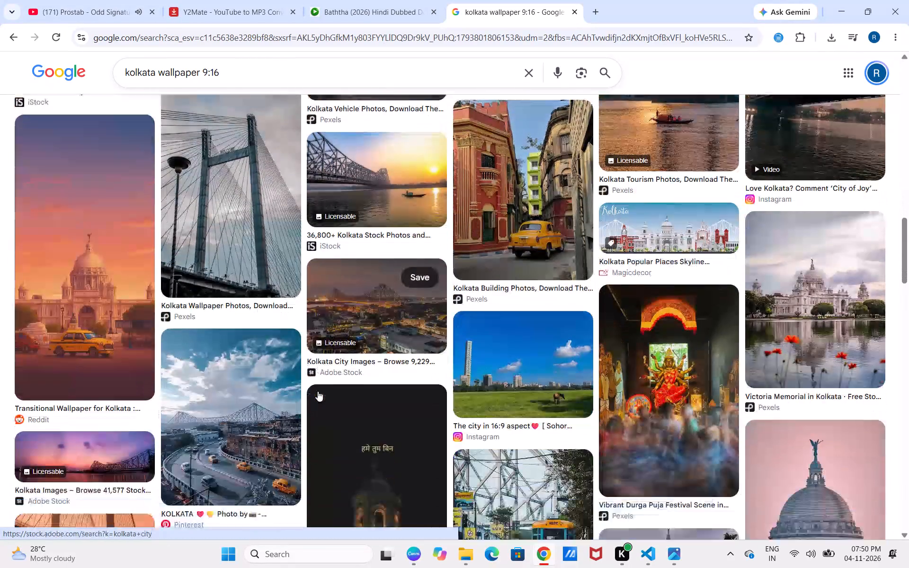
scroll(318, 391, down, 8)
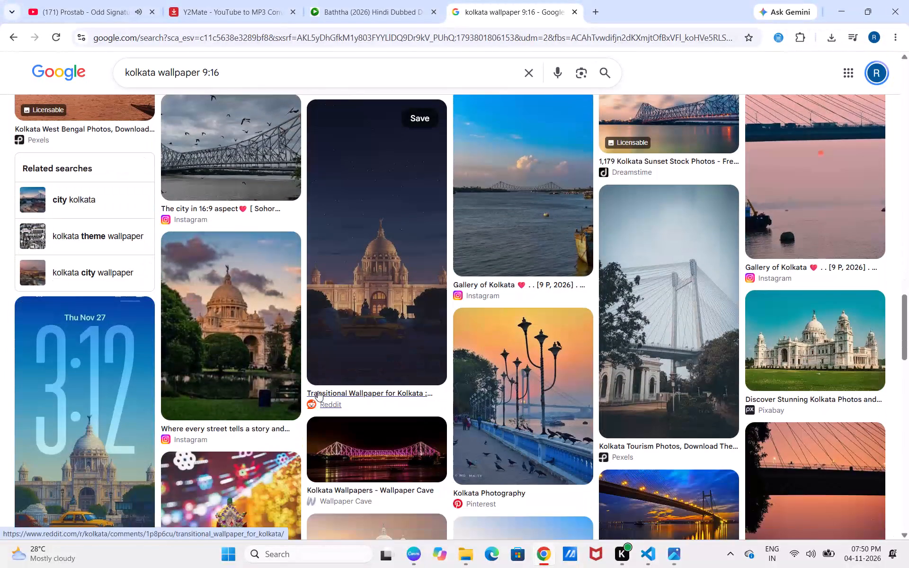
scroll(318, 391, down, 3)
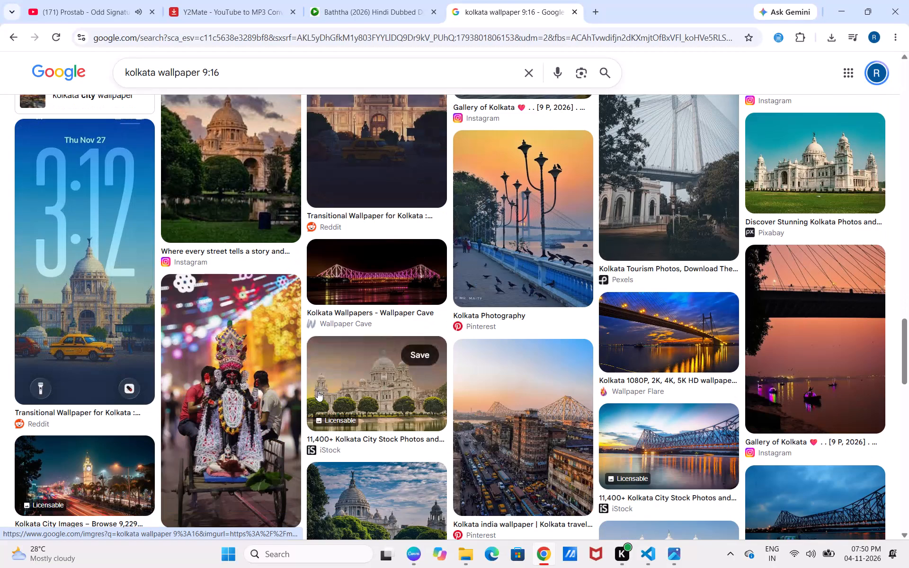
scroll(318, 391, down, 2)
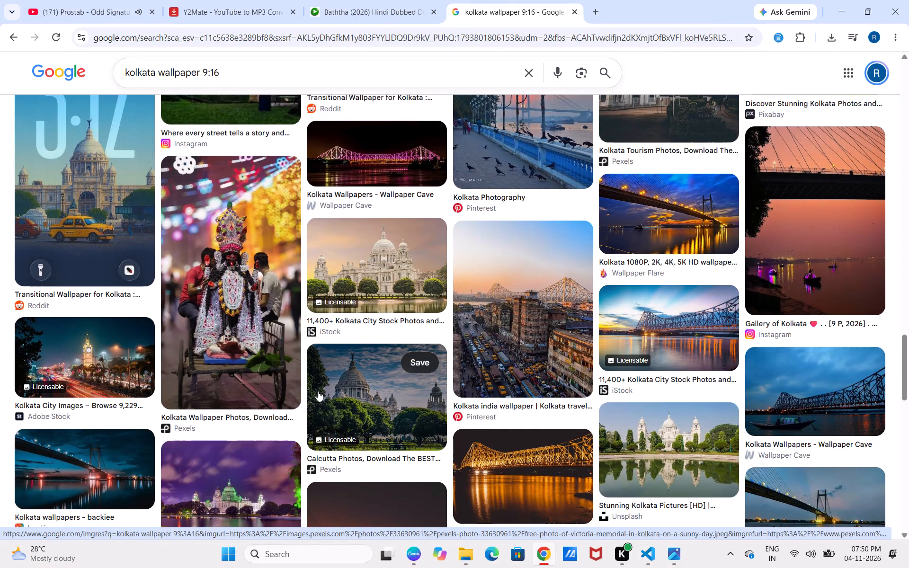
scroll(318, 391, down, 5)
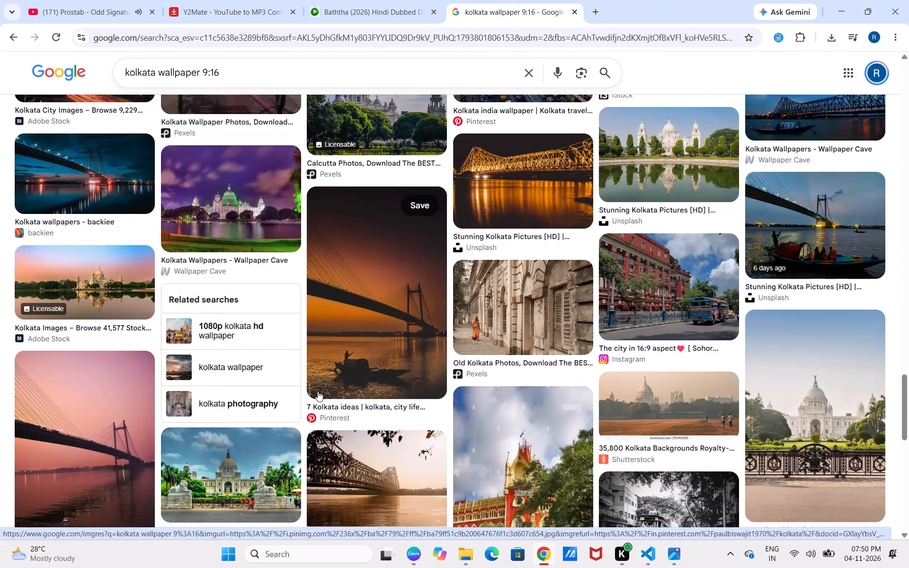
scroll(318, 391, down, 2)
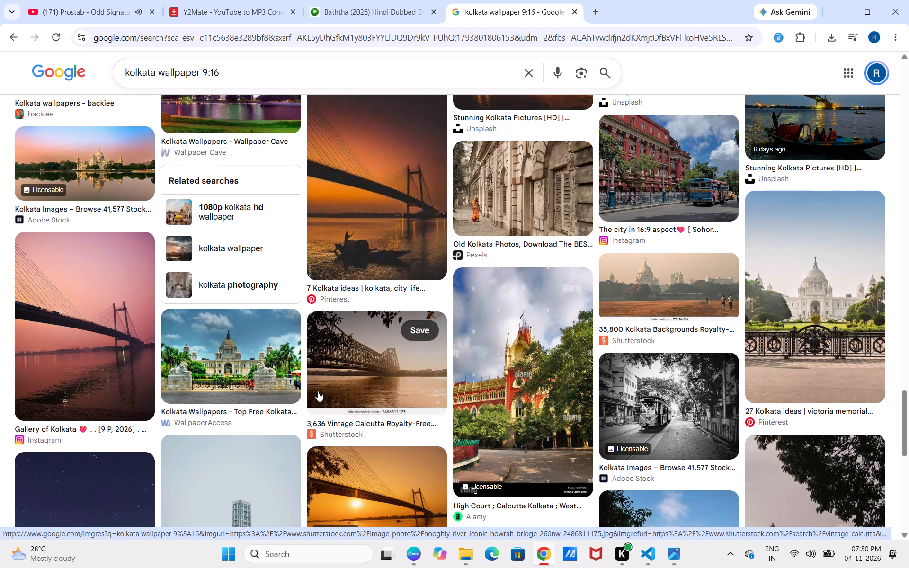
scroll(318, 391, down, 5)
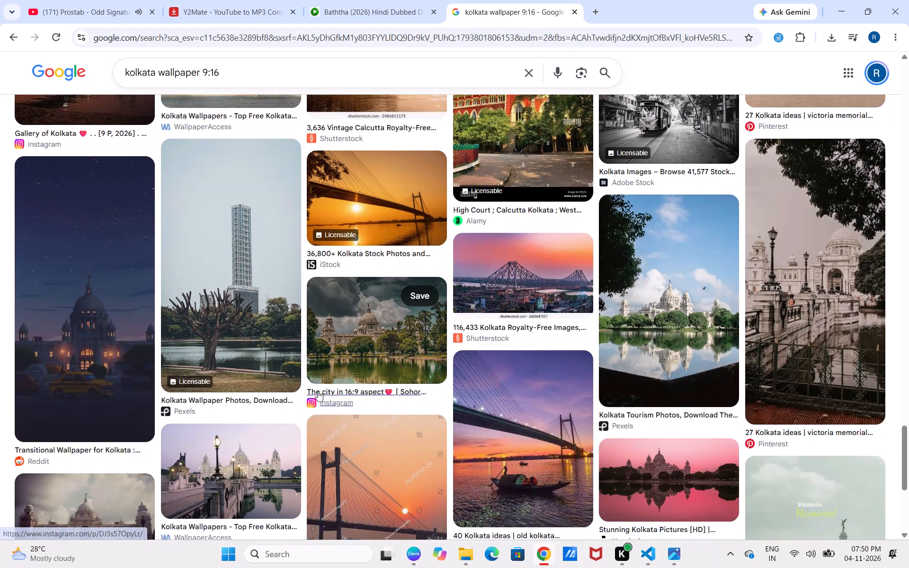
scroll(318, 391, down, 3)
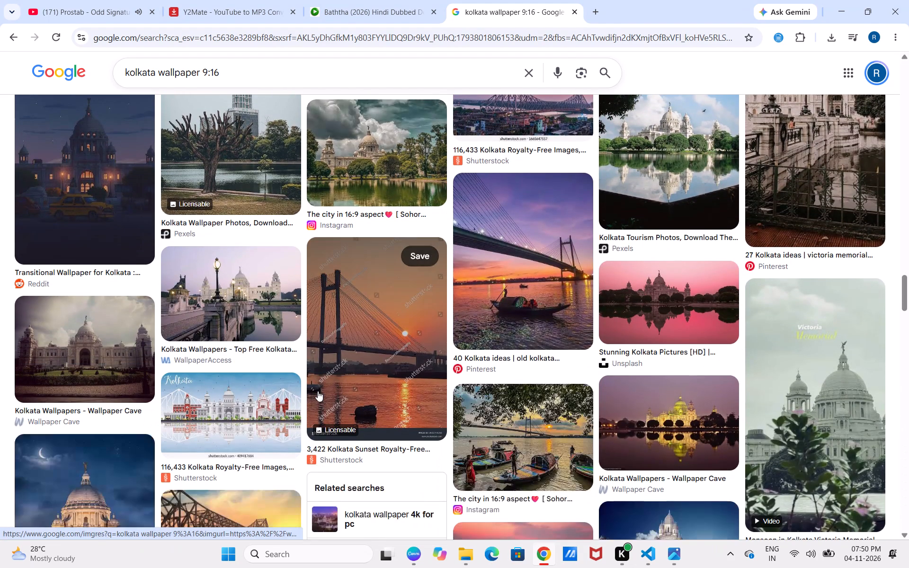
scroll(318, 391, down, 6)
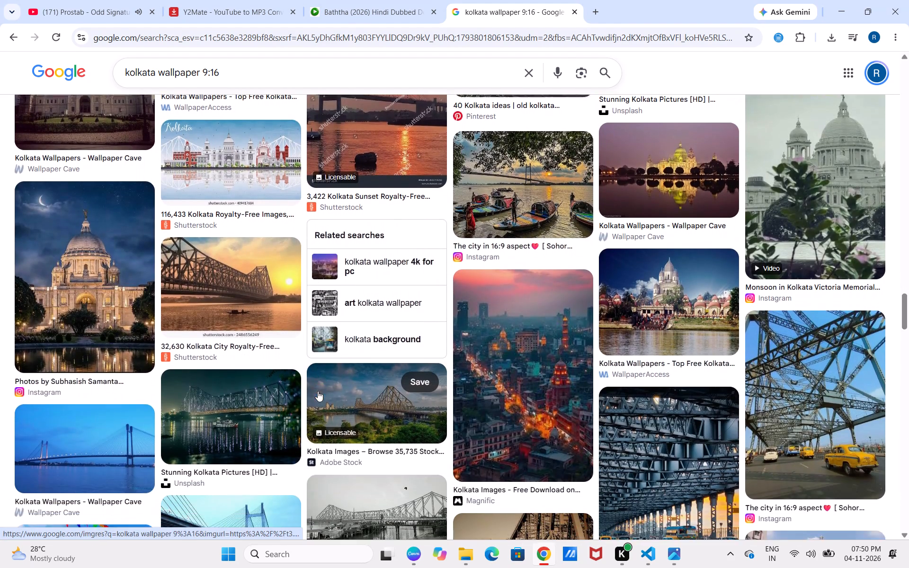
scroll(318, 391, down, 7)
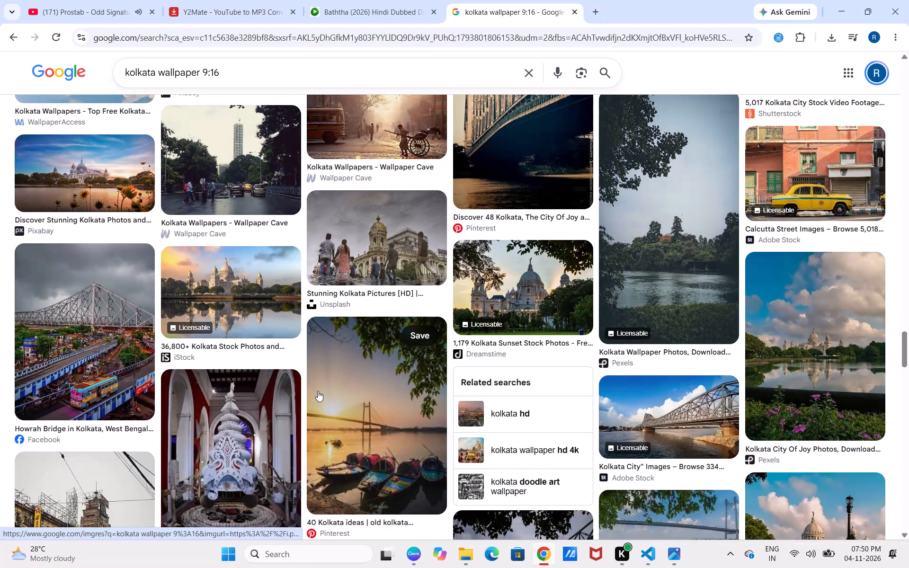
scroll(318, 391, down, 1)
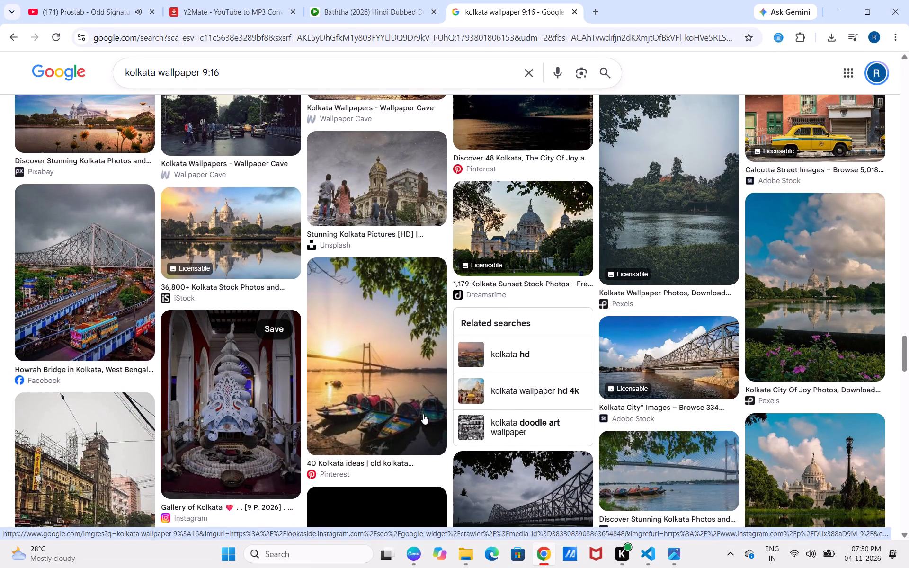
scroll(366, 398, down, 2)
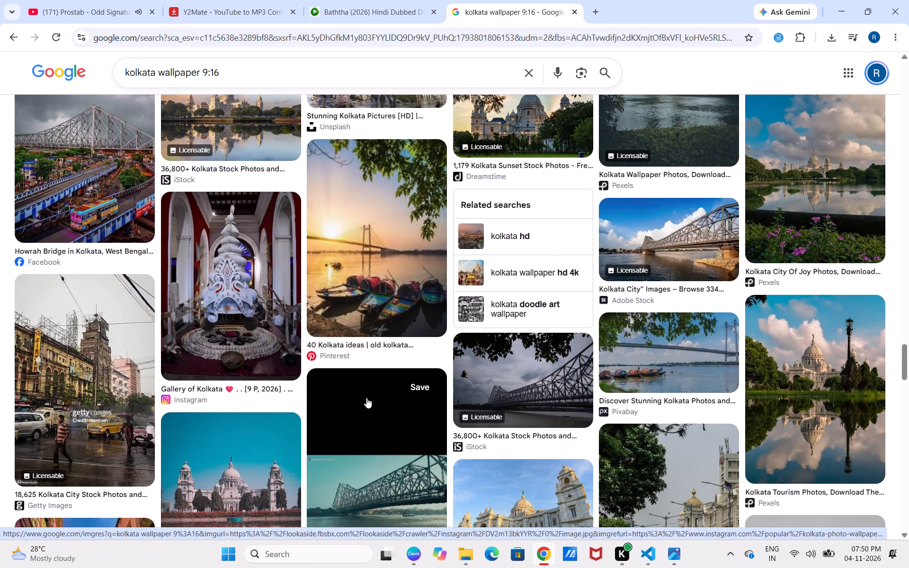
scroll(366, 398, up, 5)
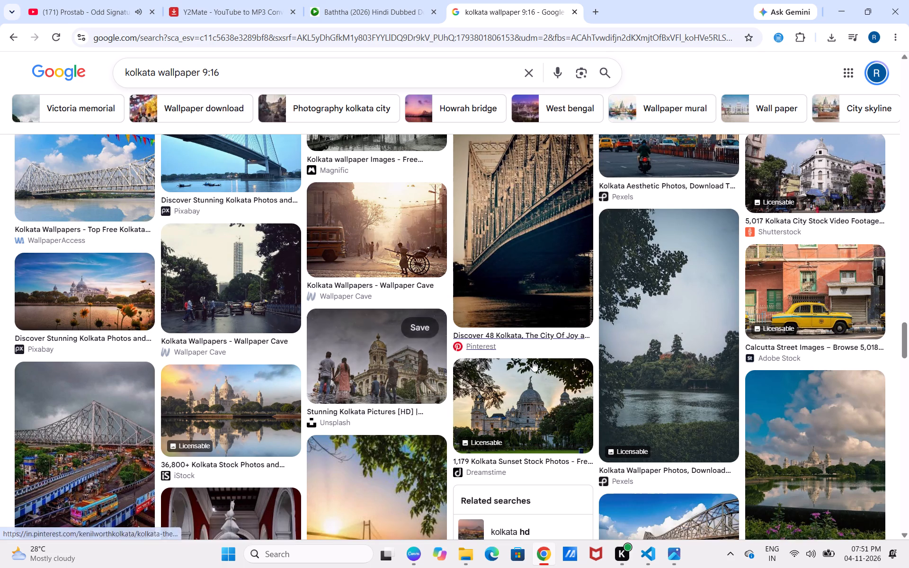
scroll(632, 386, down, 6)
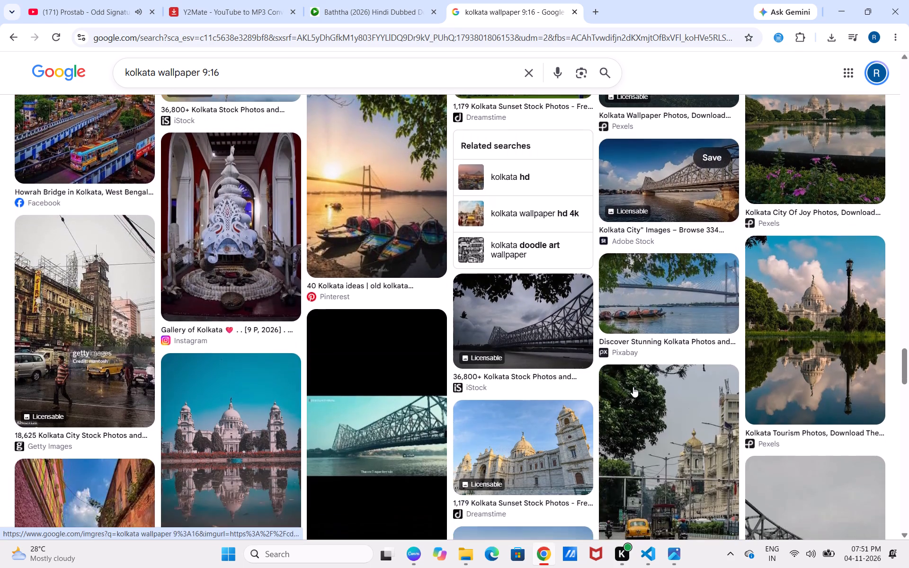
scroll(633, 387, down, 4)
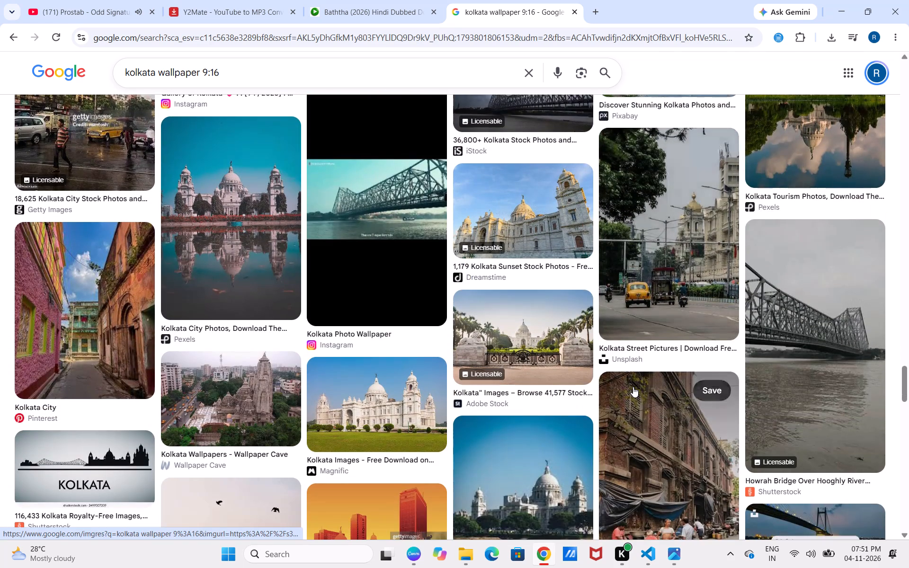
scroll(633, 387, down, 3)
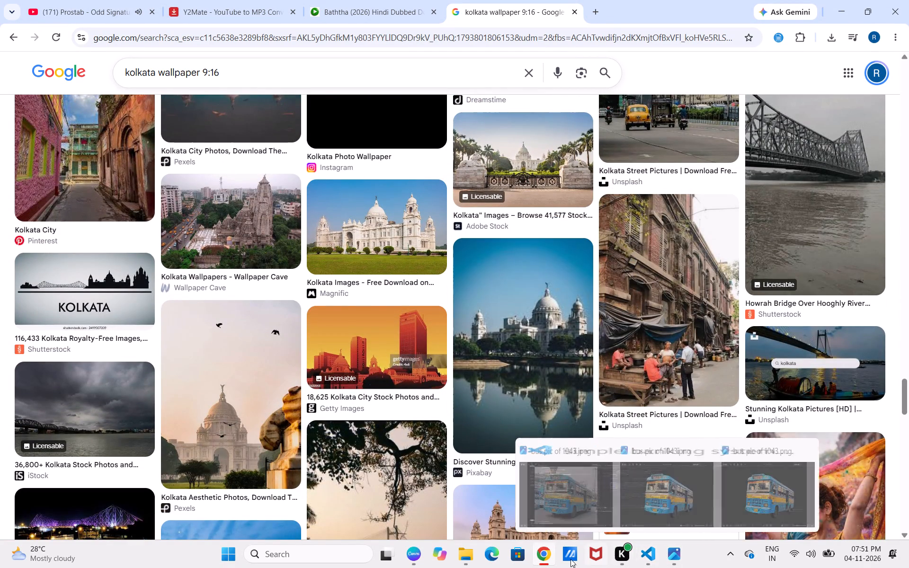
Back in Canva, duplicate the "Travel" title and place the copy directly beneath the original, overlapping the top of the bus.
click(410, 549)
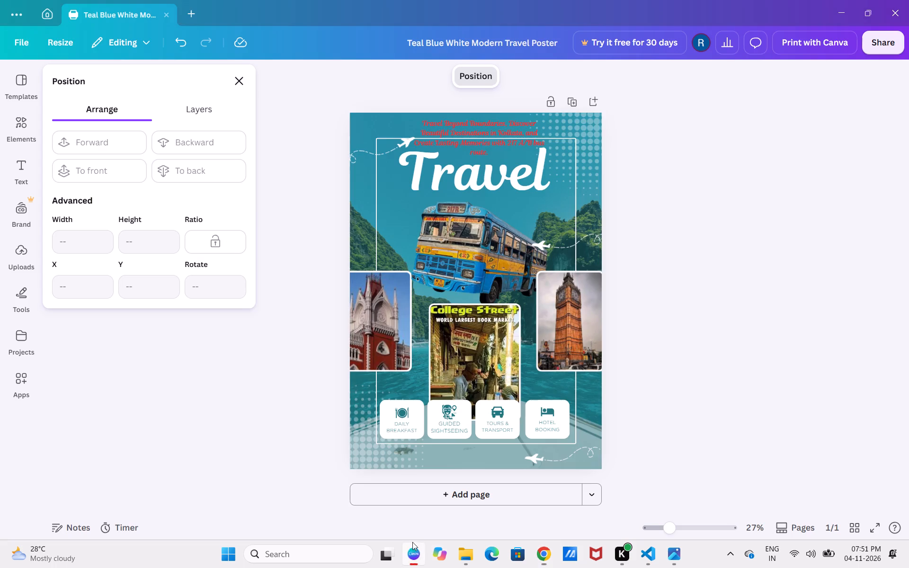
click(478, 179)
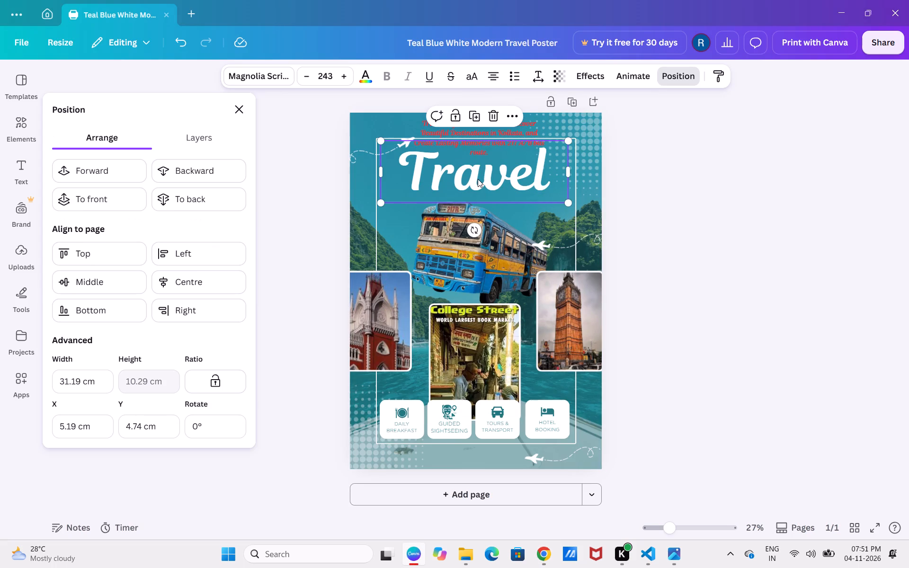
key(ctrl+c)
click(668, 256)
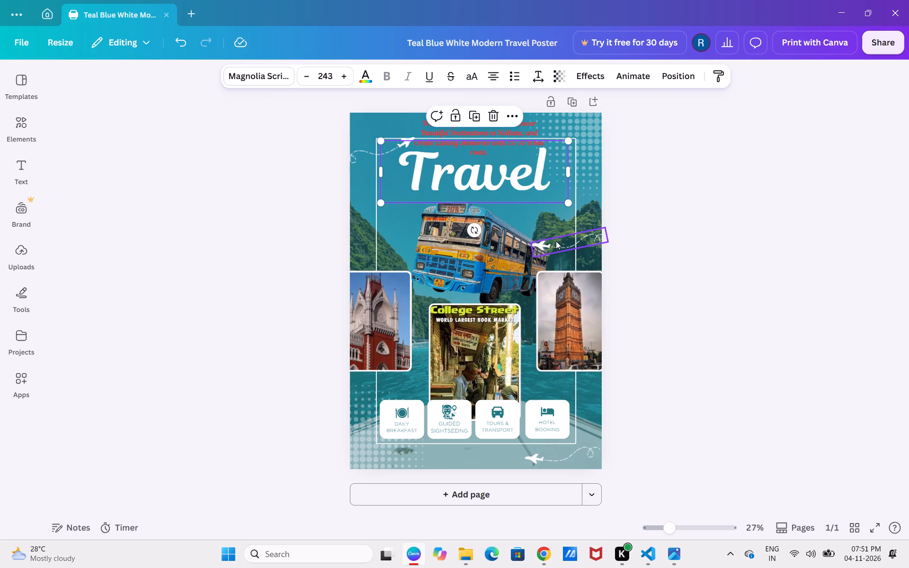
key(ctrl+v)
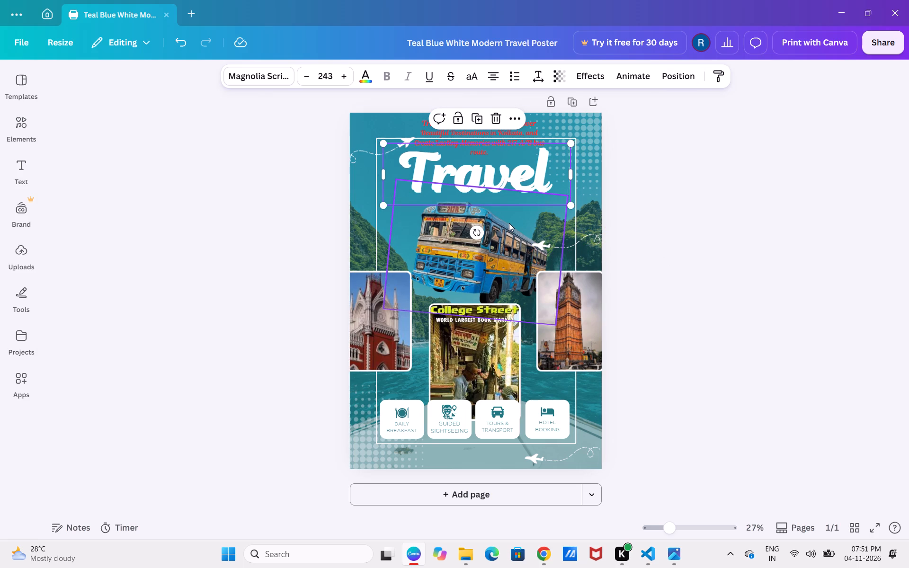
drag(505, 177, 530, 247)
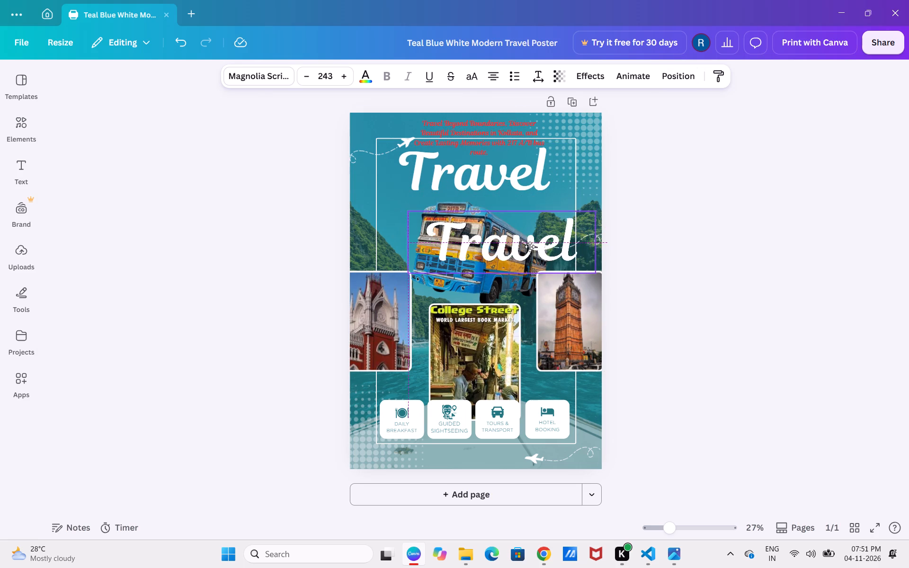
drag(530, 247, 499, 222)
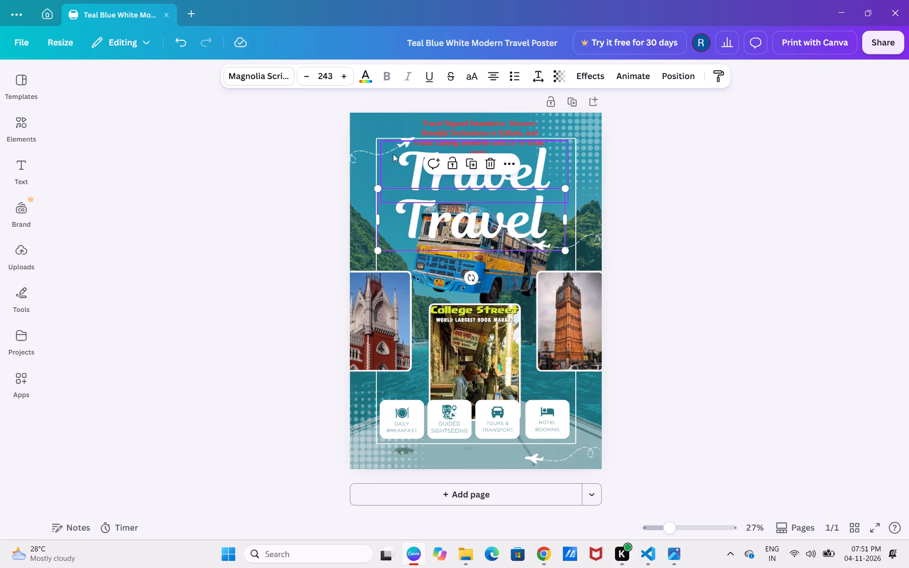
Switch to the YouTube page in Chrome and play "Khola Janala" from the suggested videos.
click(552, 559)
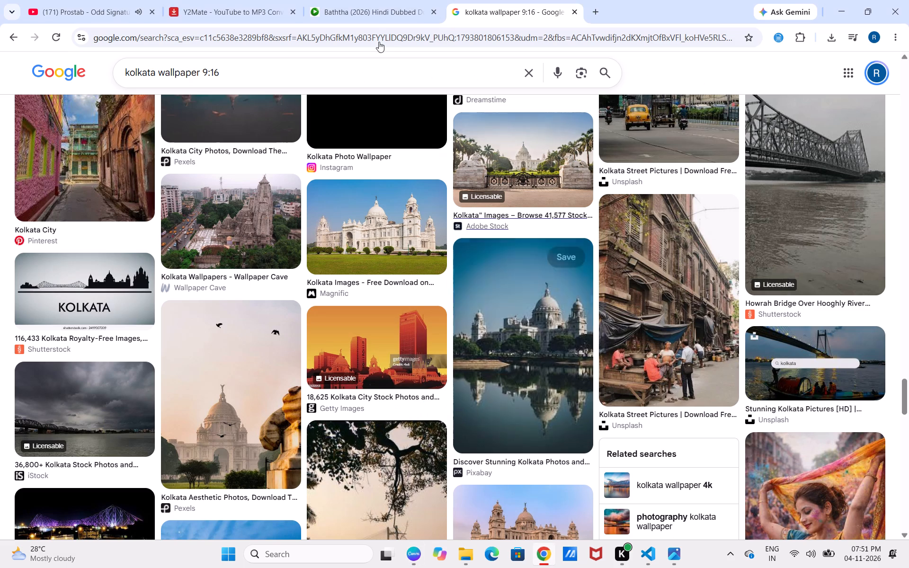
click(89, 0)
scroll(623, 254, down, 2)
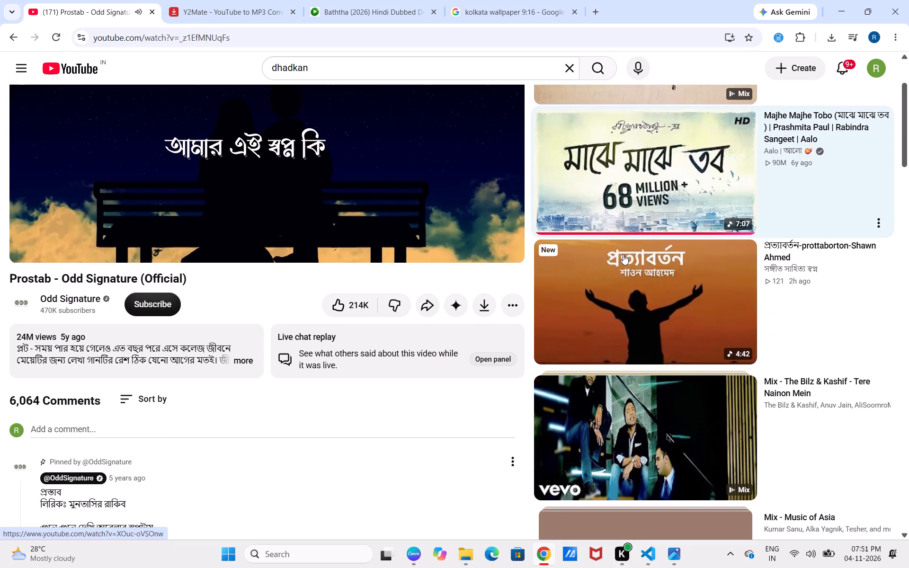
scroll(623, 256, down, 9)
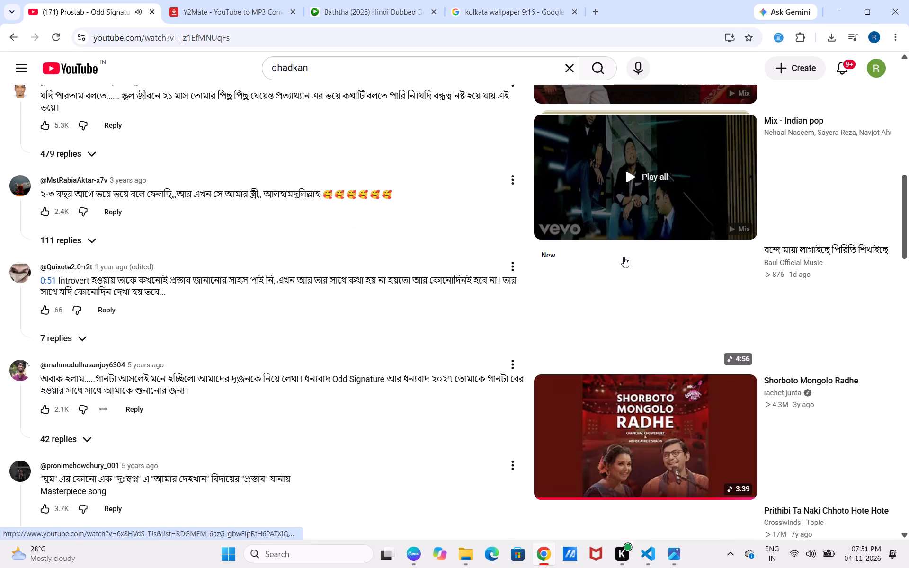
scroll(624, 257, down, 7)
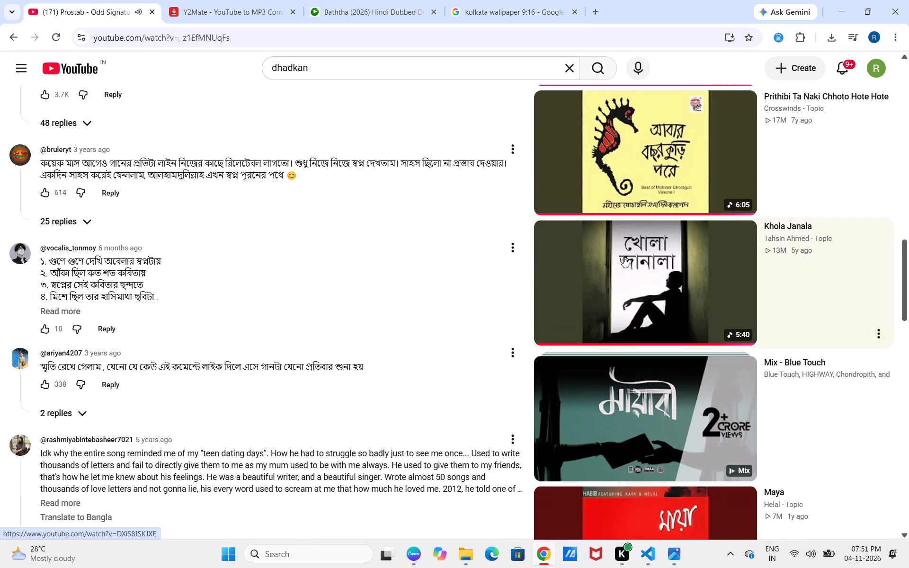
scroll(624, 257, down, 1)
click(626, 248)
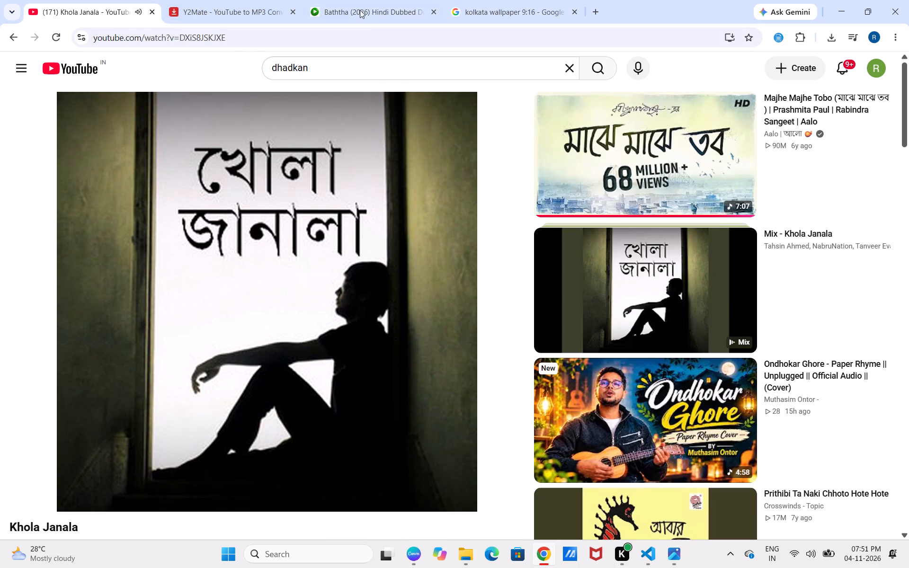
Search Google for "google translator" in a new browser tab.
click(523, 17)
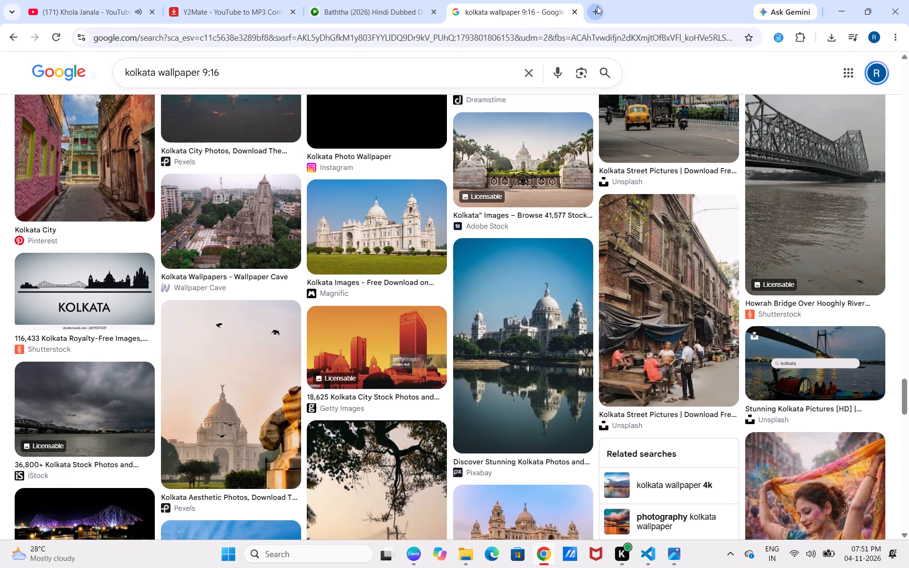
click(597, 6)
click(375, 223)
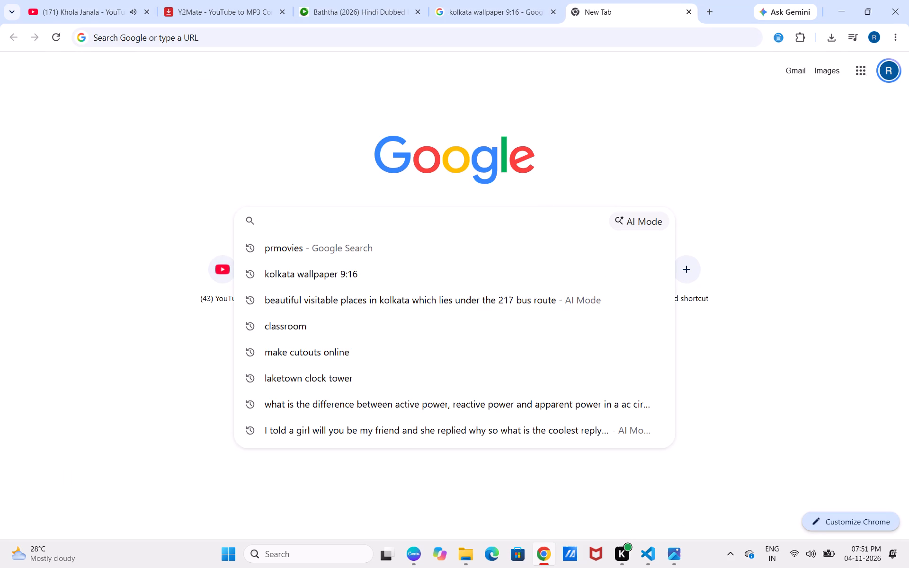
text(google translator)
key(Return)
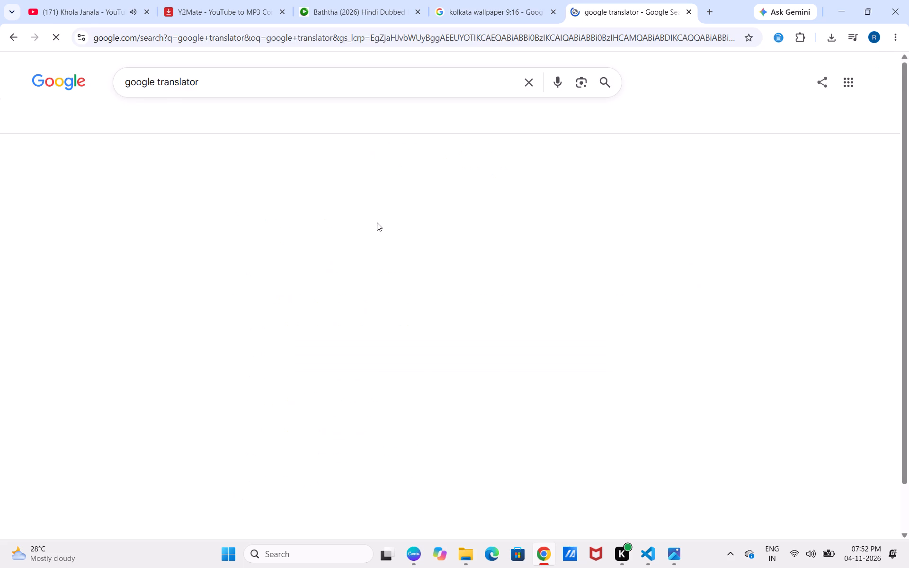
click(205, 161)
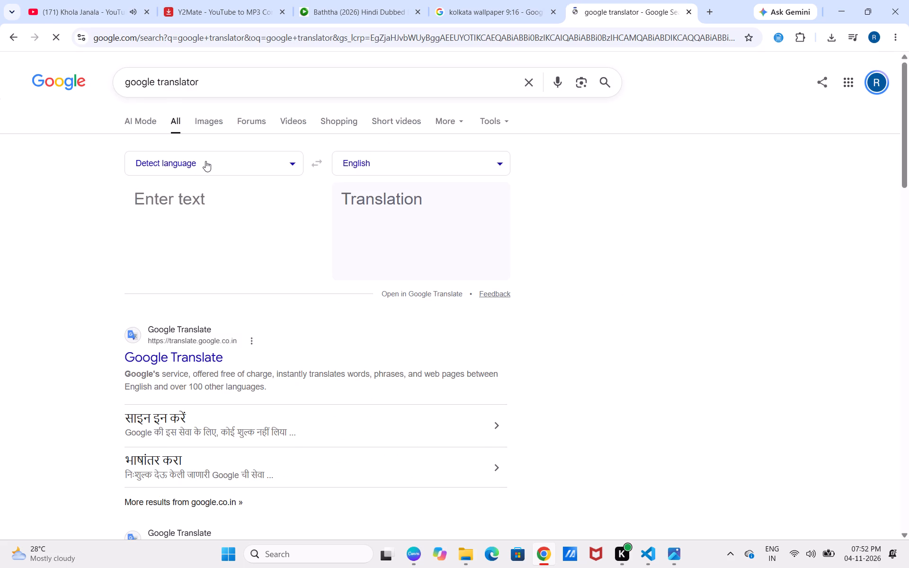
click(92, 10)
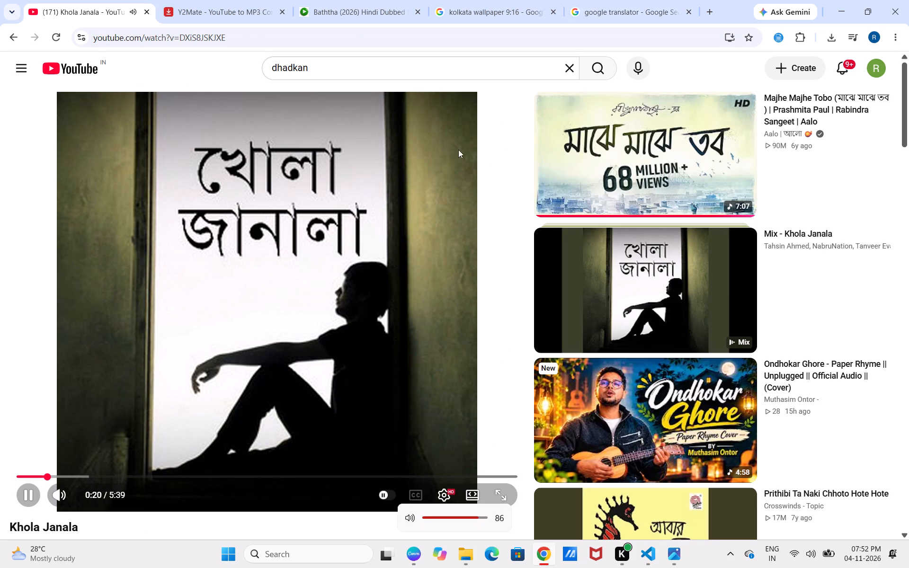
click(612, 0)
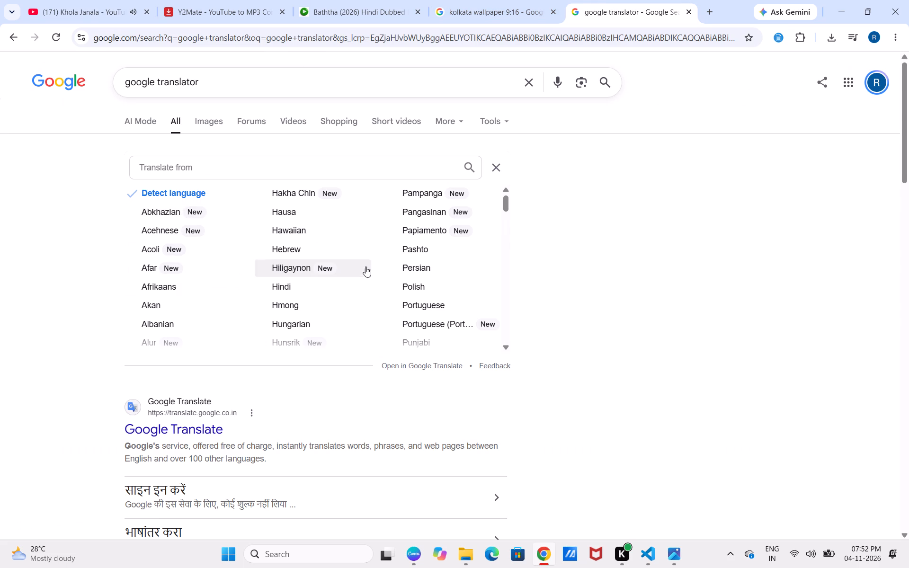
Set the Google translator to translate from English to Bangla.
scroll(365, 268, down, 3)
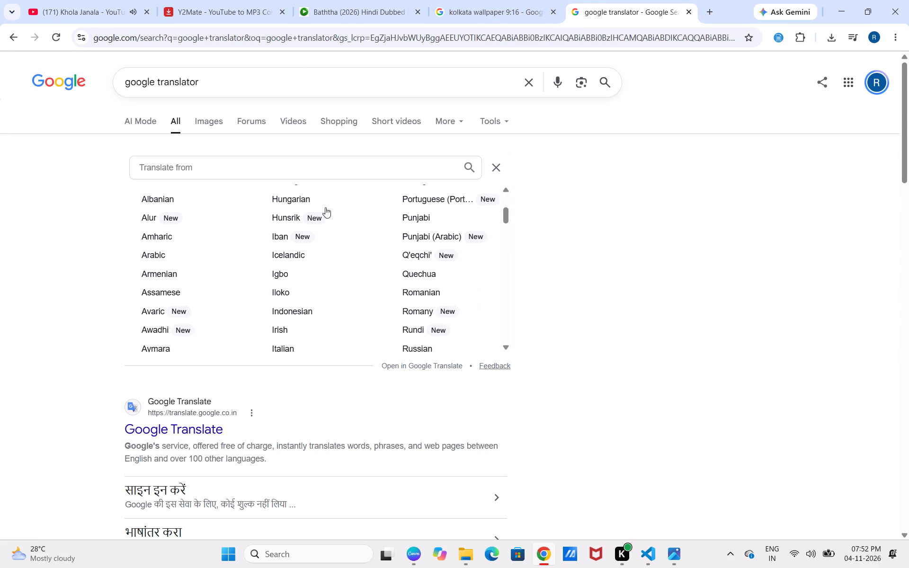
text(englis)
key(h)
key(Return)
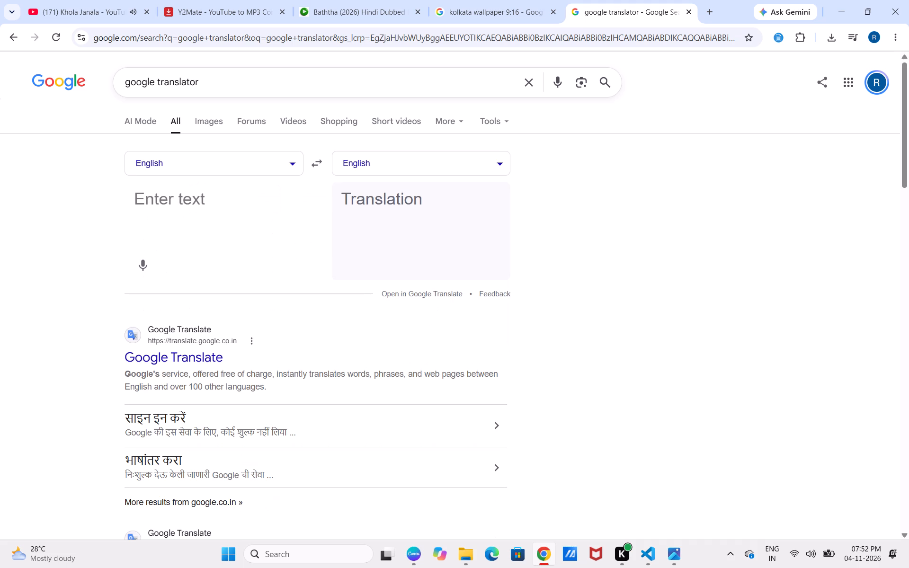
click(373, 162)
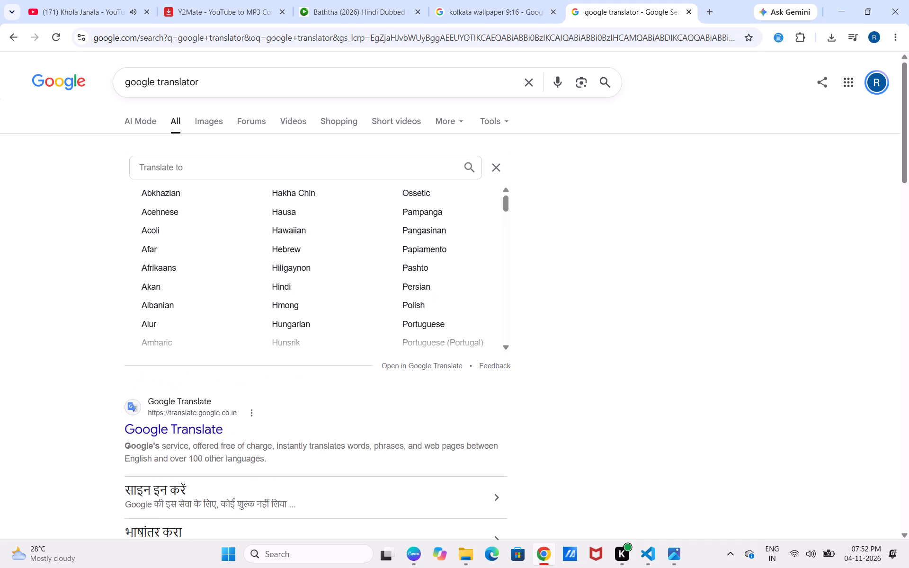
text(banga)
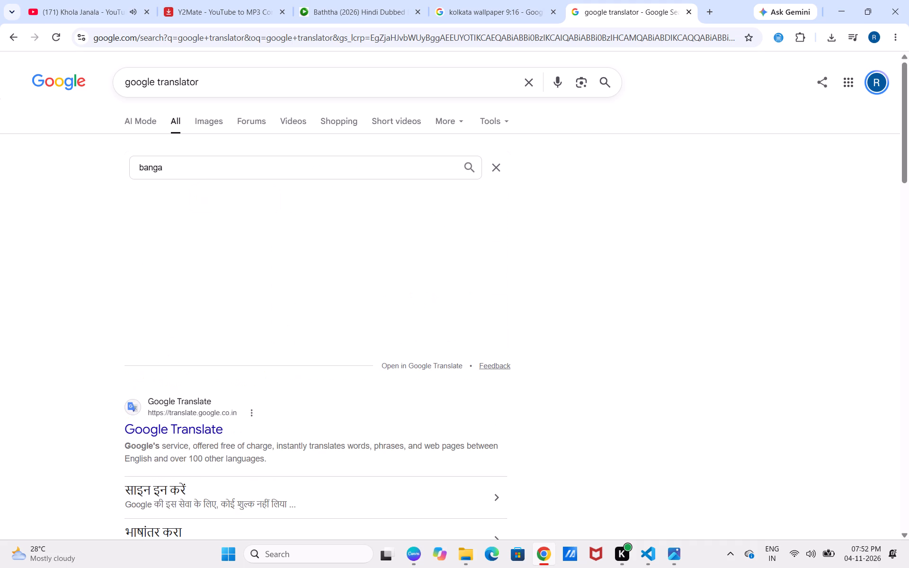
key(BackSpace)
click(159, 199)
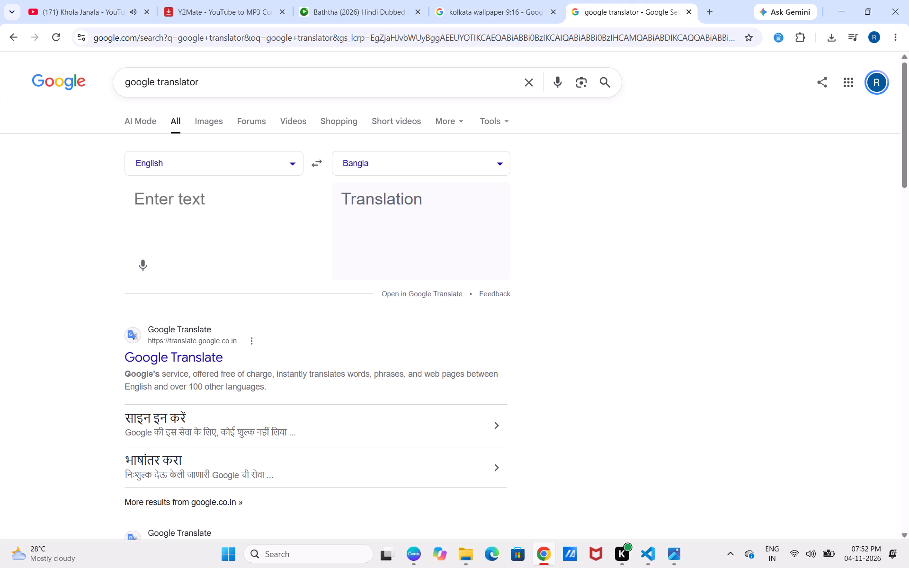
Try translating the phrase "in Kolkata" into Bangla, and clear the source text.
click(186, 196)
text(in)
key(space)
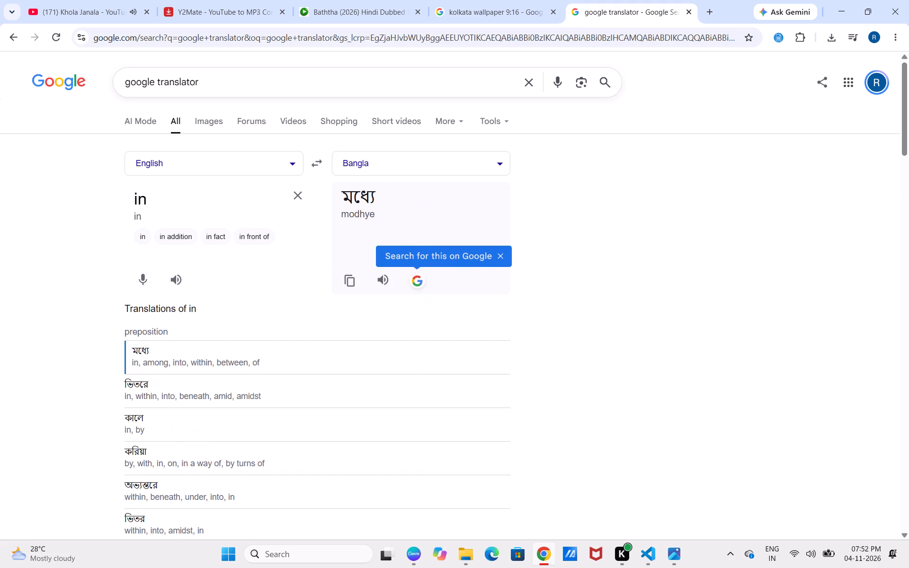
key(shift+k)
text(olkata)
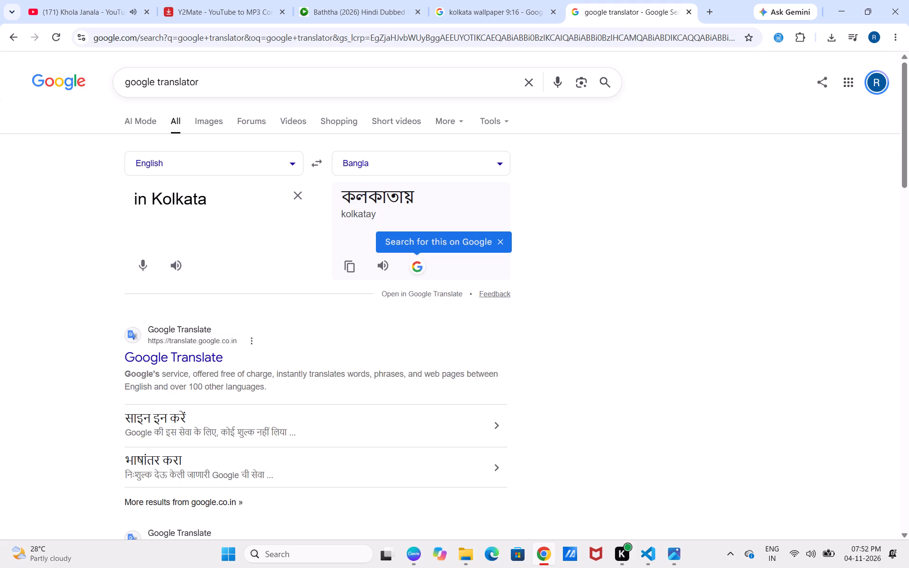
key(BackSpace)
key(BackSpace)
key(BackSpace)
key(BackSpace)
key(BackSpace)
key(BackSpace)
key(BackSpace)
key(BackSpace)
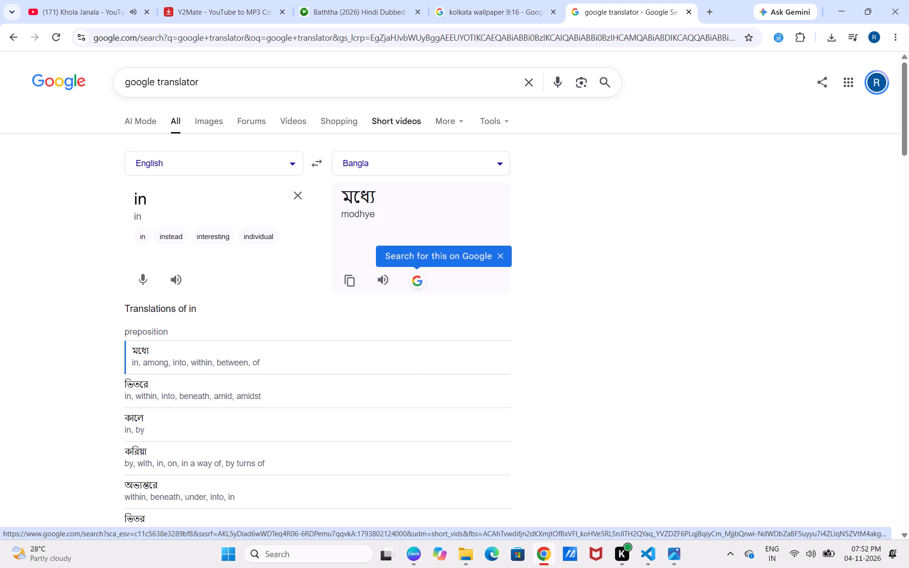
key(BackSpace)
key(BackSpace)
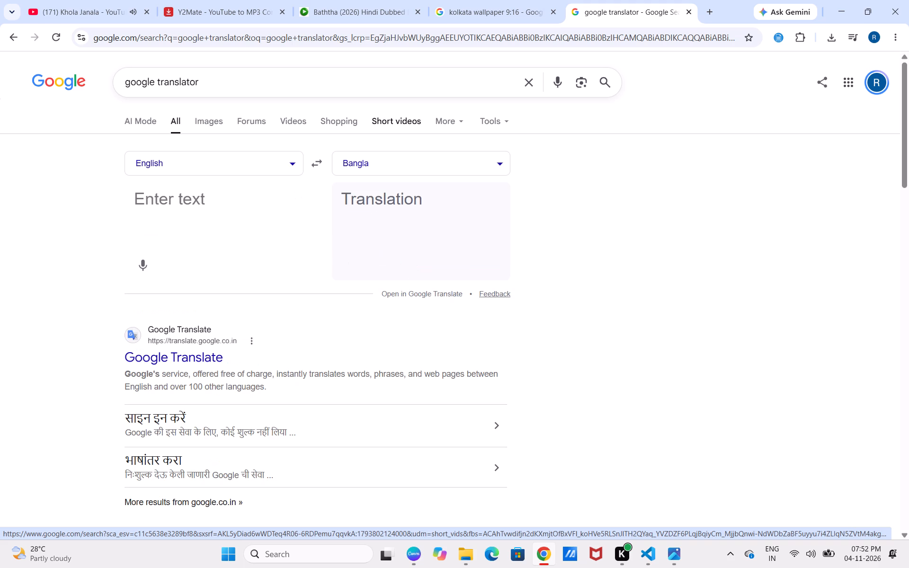
Translate "Kolkata" into Bangla and copy the translation.
text(kol)
key(BackSpace)
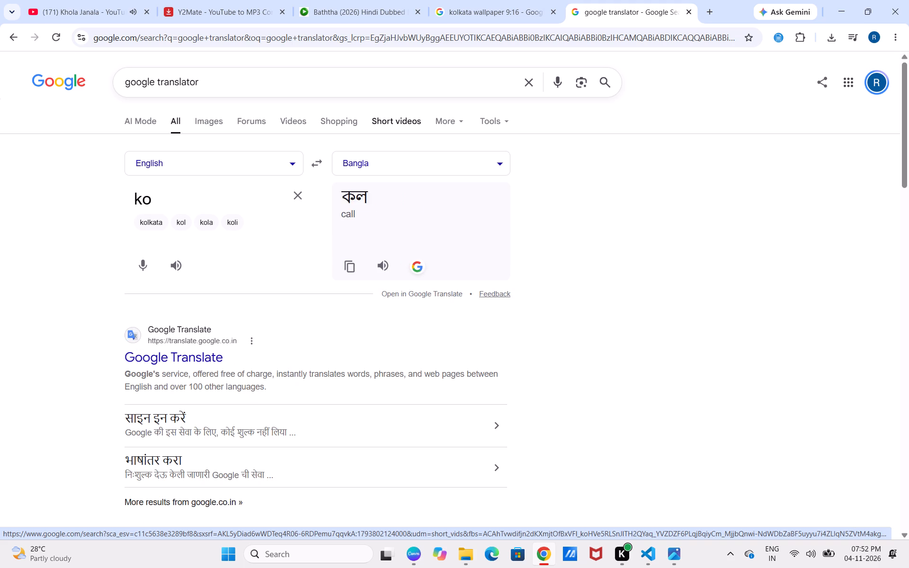
key(BackSpace)
key(BackSpace)
text(Kolkata)
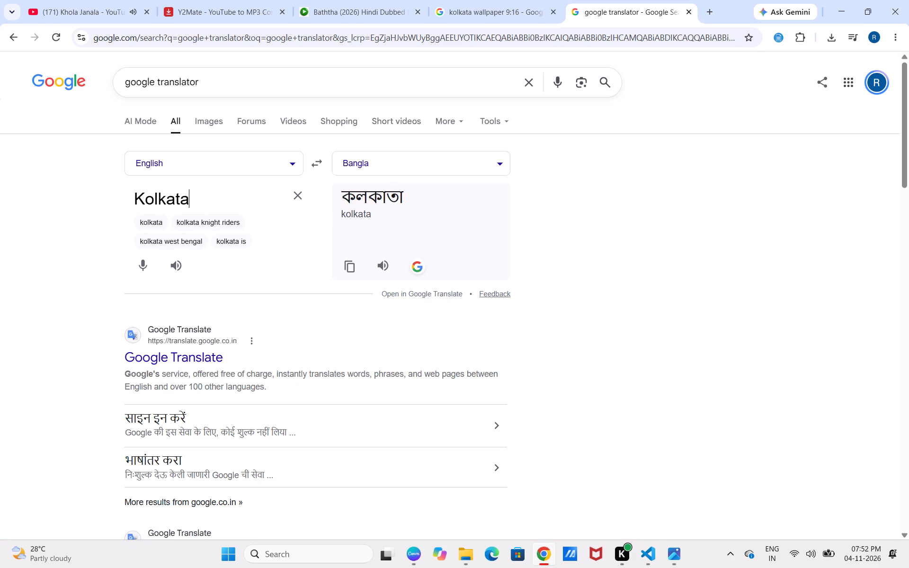
click(353, 265)
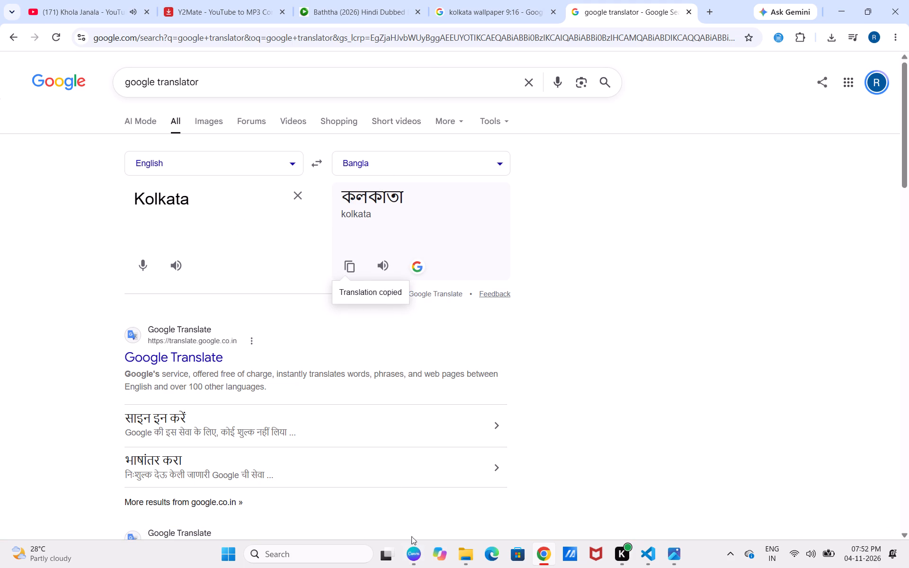
Back in Canva, delete all the text in the lower "Travel" title over the bus, keeping its text box open for editing.
click(409, 553)
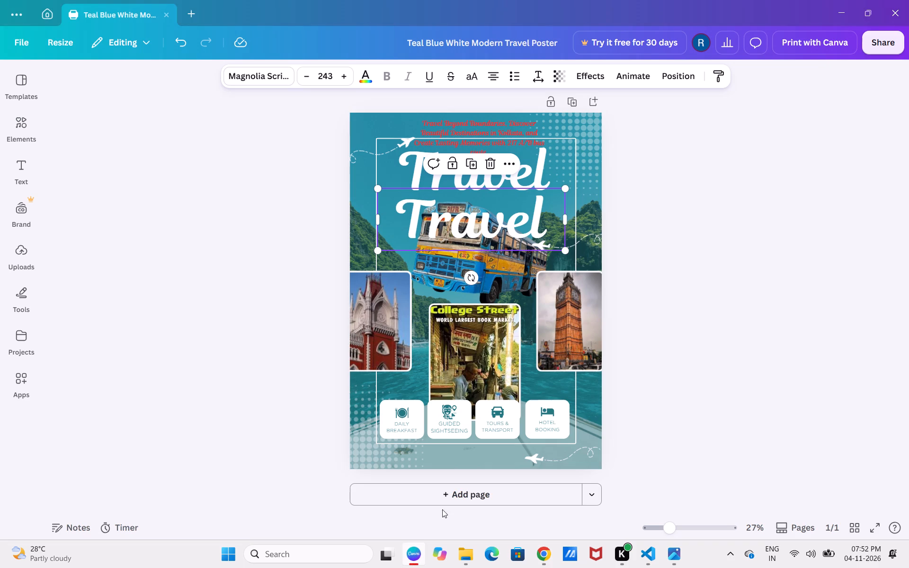
click(544, 228)
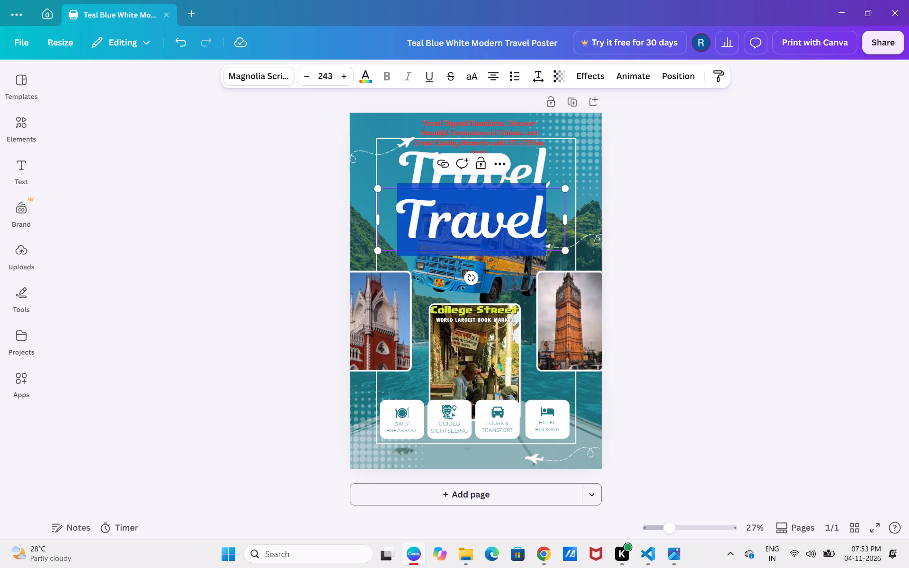
click(544, 228)
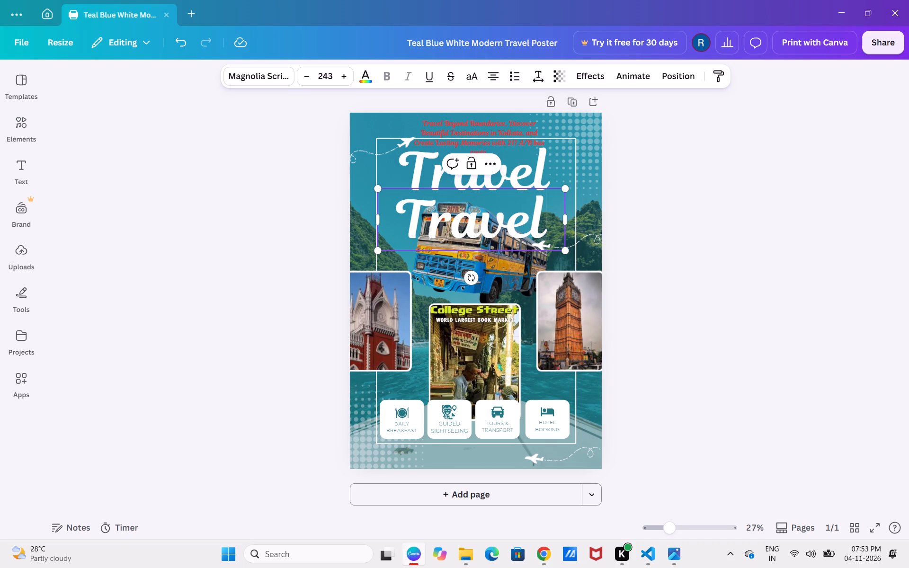
key(BackSpace)
key(BackSpace)
key(BackSpace)
key(BackSpace)
key(BackSpace)
key(BackSpace)
key(BackSpace)
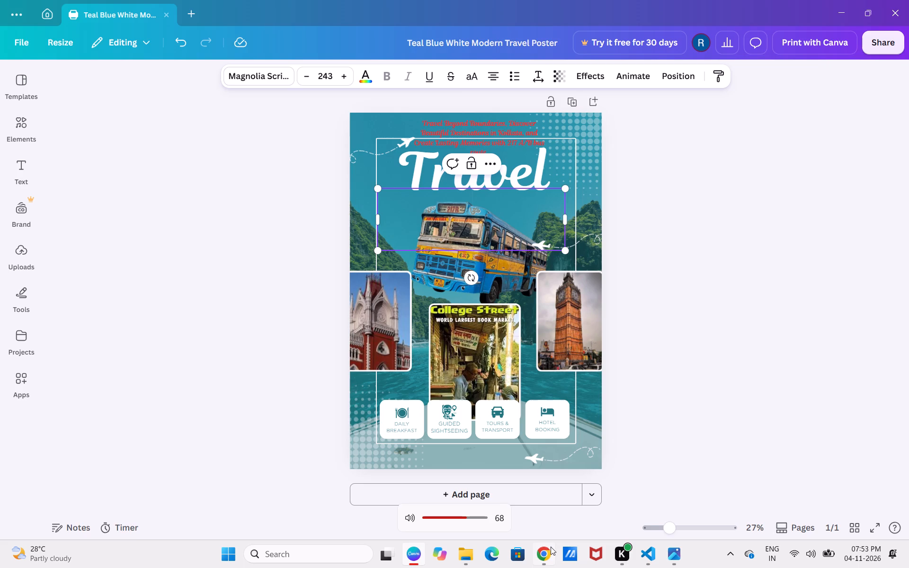
Switch to the YouTube page in Chrome and pause "Khola Janala".
click(547, 549)
click(100, 0)
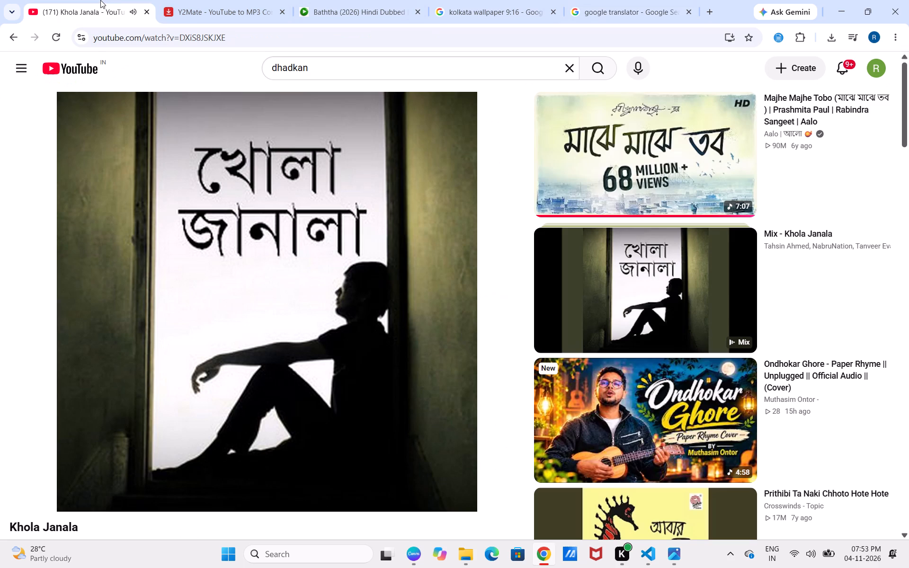
click(231, 320)
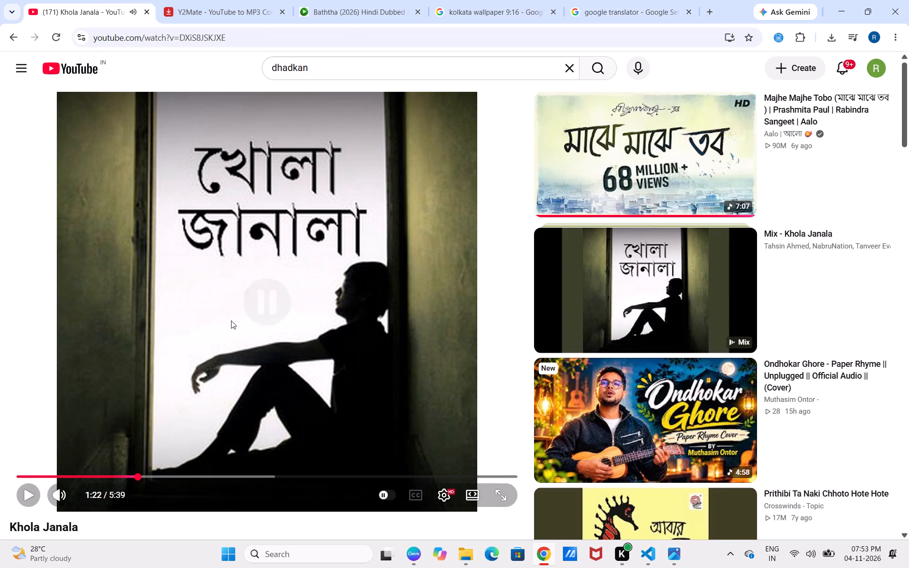
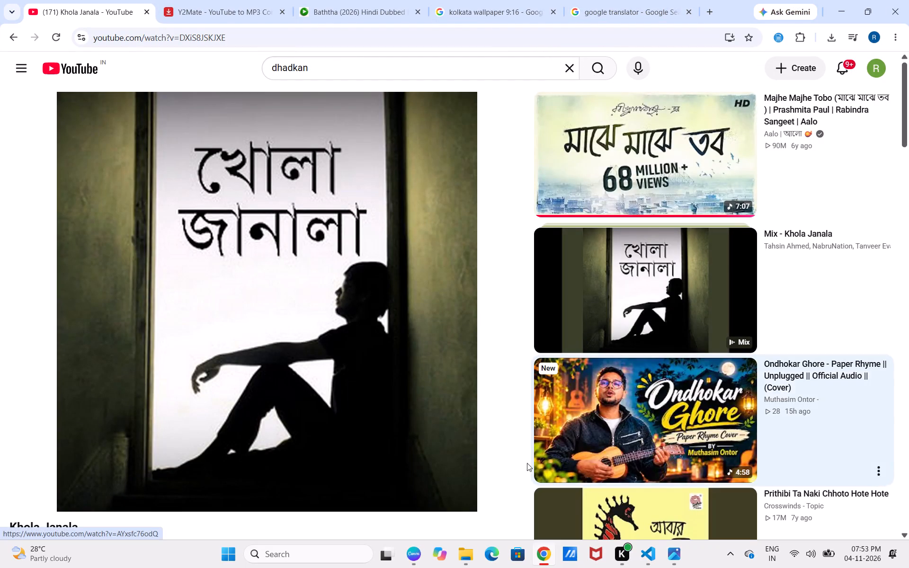
Switch back to Canva, save the travel poster with the empty text box deselected, and close the Canva window.
click(417, 560)
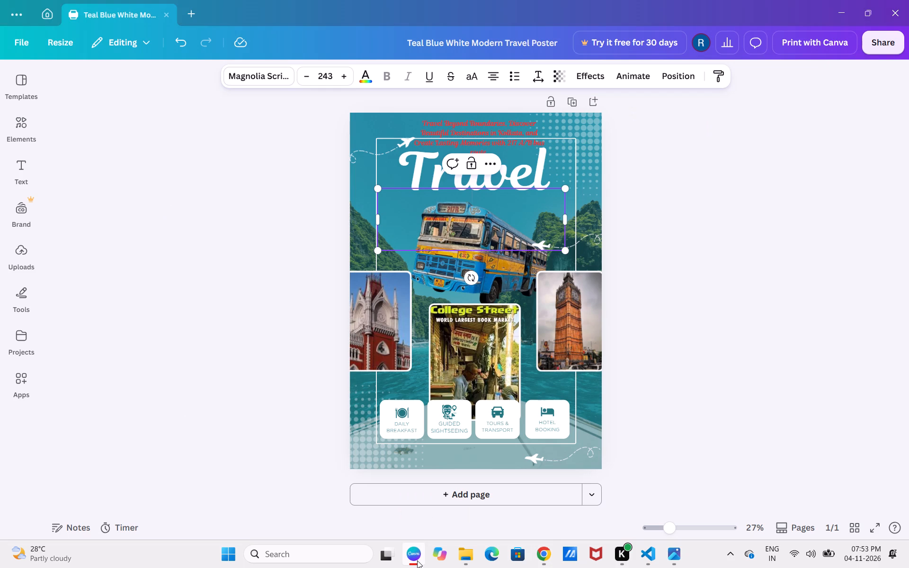
key(ctrl+s)
click(259, 145)
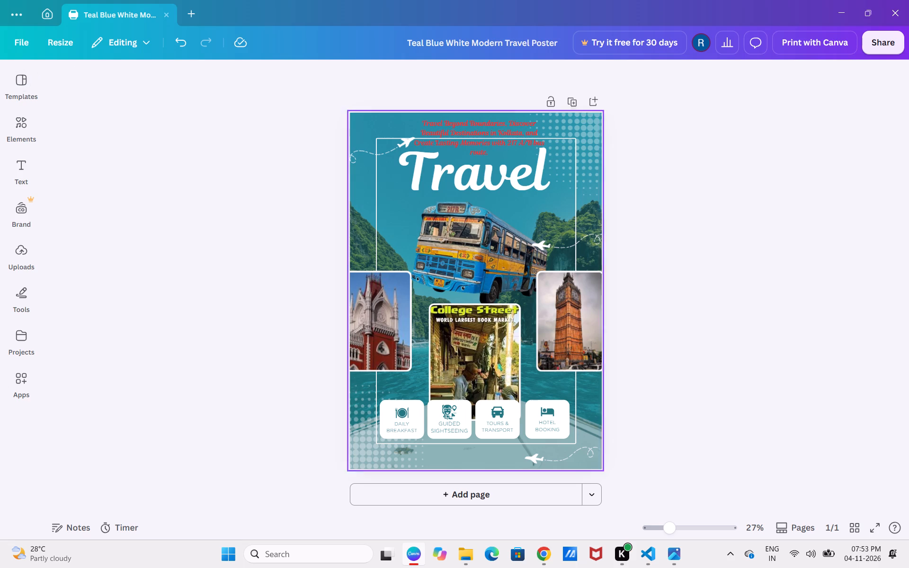
click(889, 2)
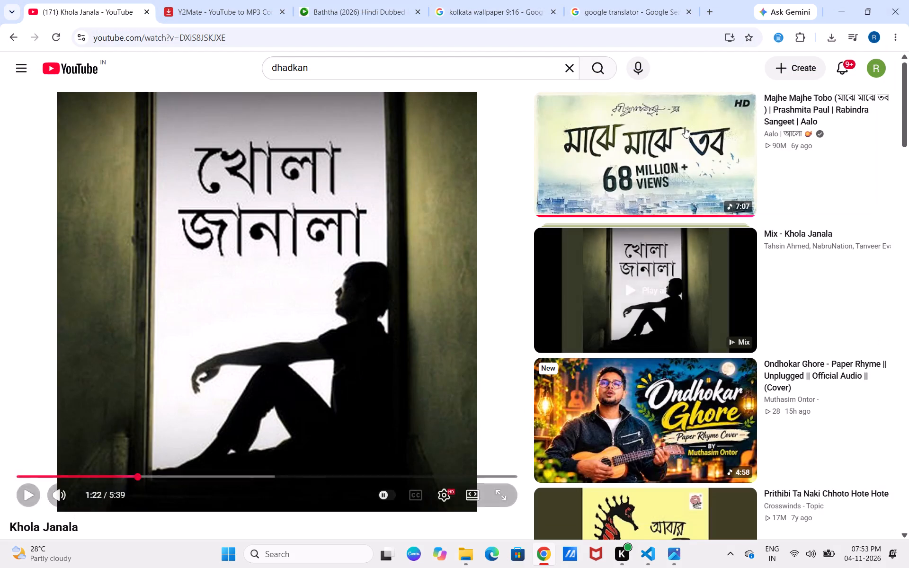